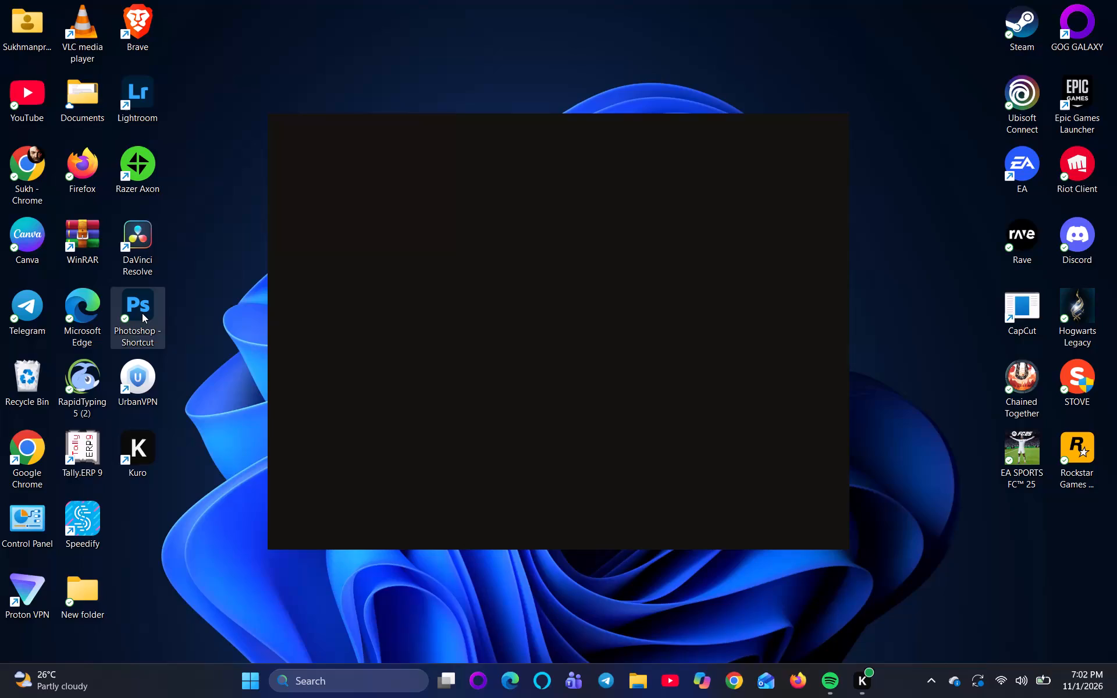
Launch Photoshop from its desktop shortcut.
triple_click(142, 313)
triple_click(142, 313)
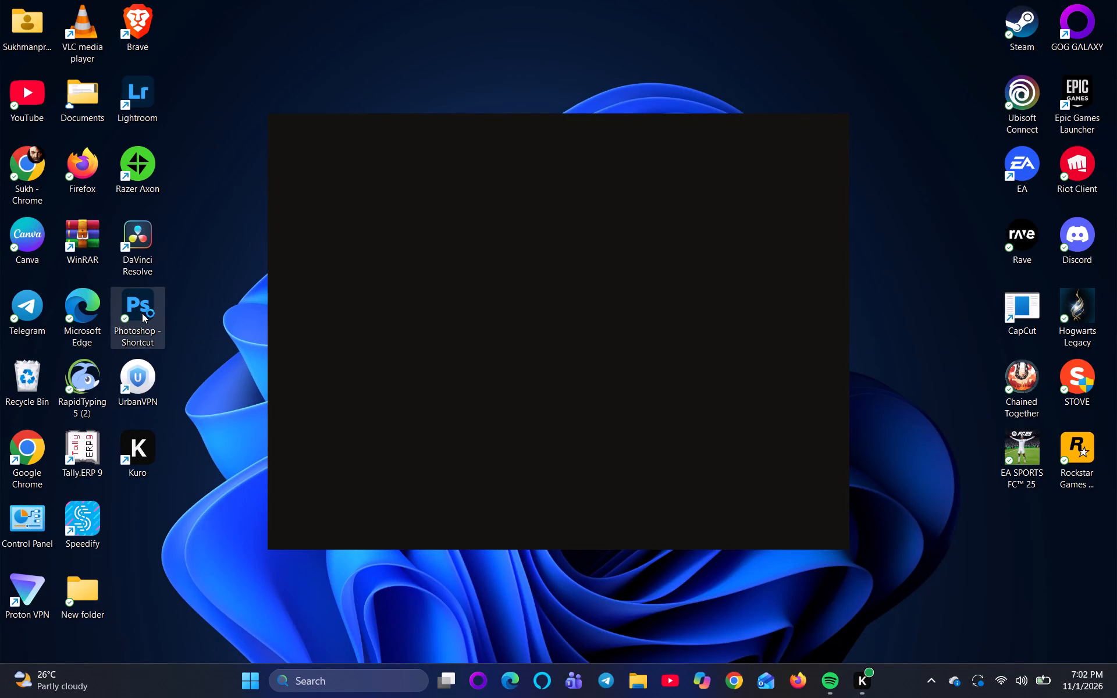
click(142, 313)
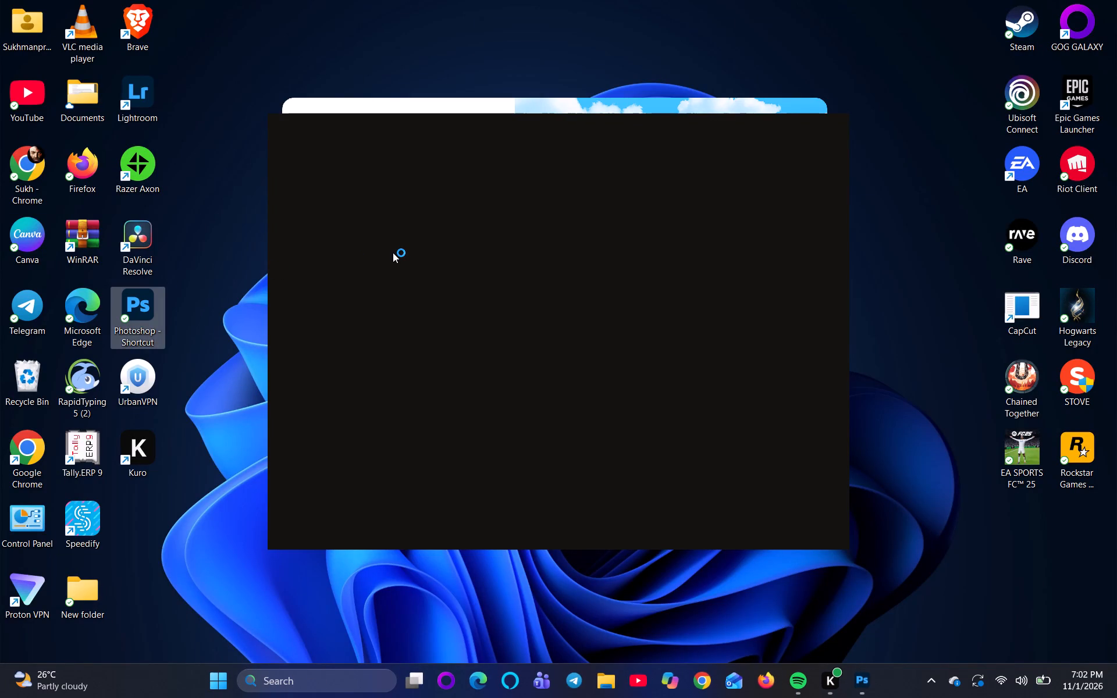
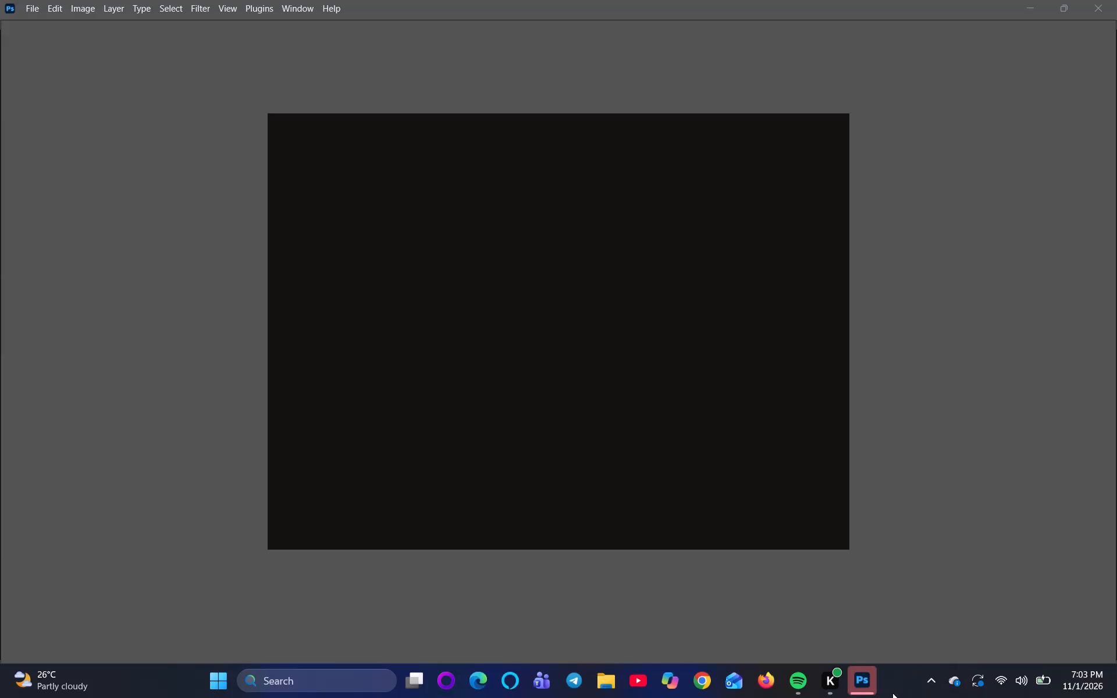
Bring the Photoshop window to the front and dismiss the Scratch Disk Low notice.
click(869, 675)
click(867, 681)
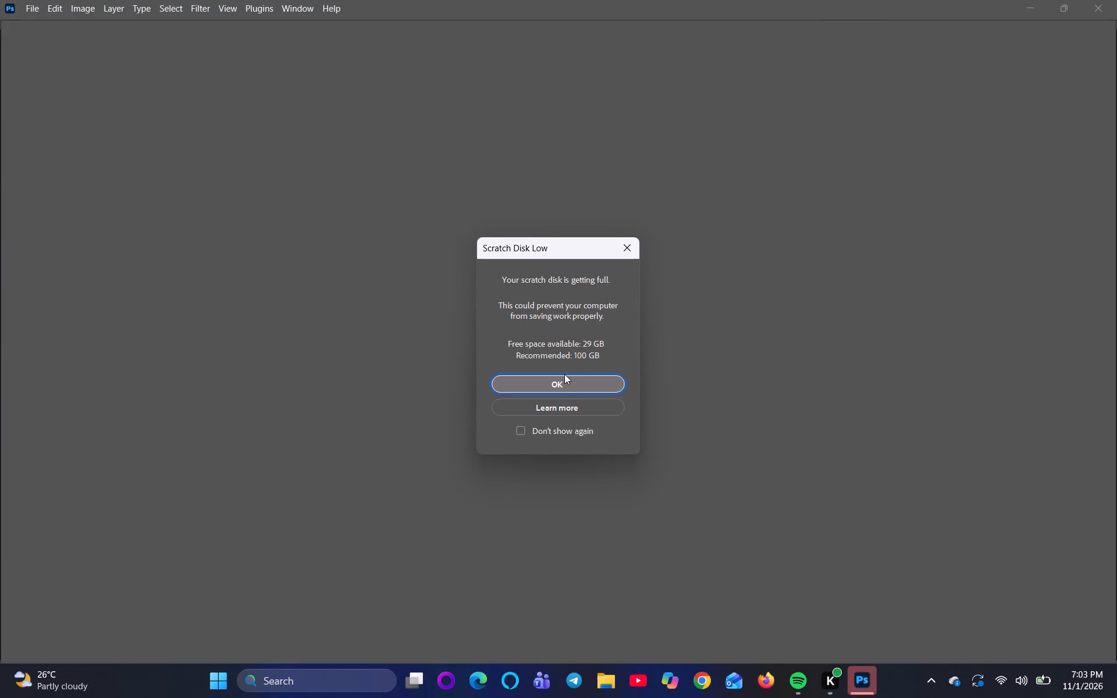
click(564, 374)
click(564, 387)
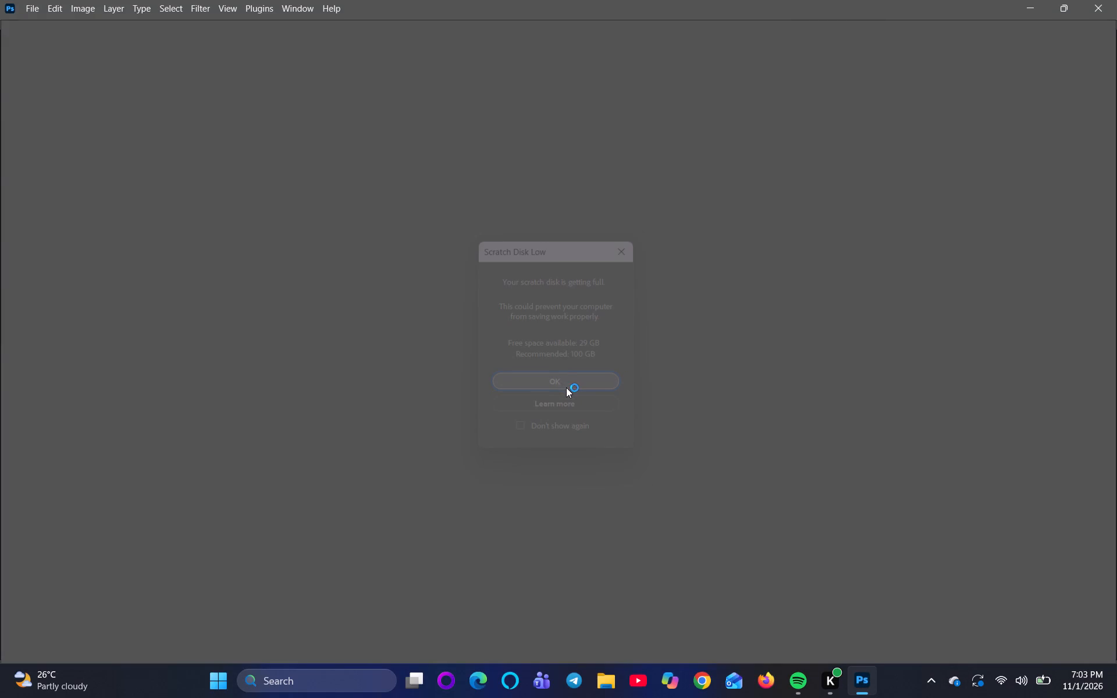
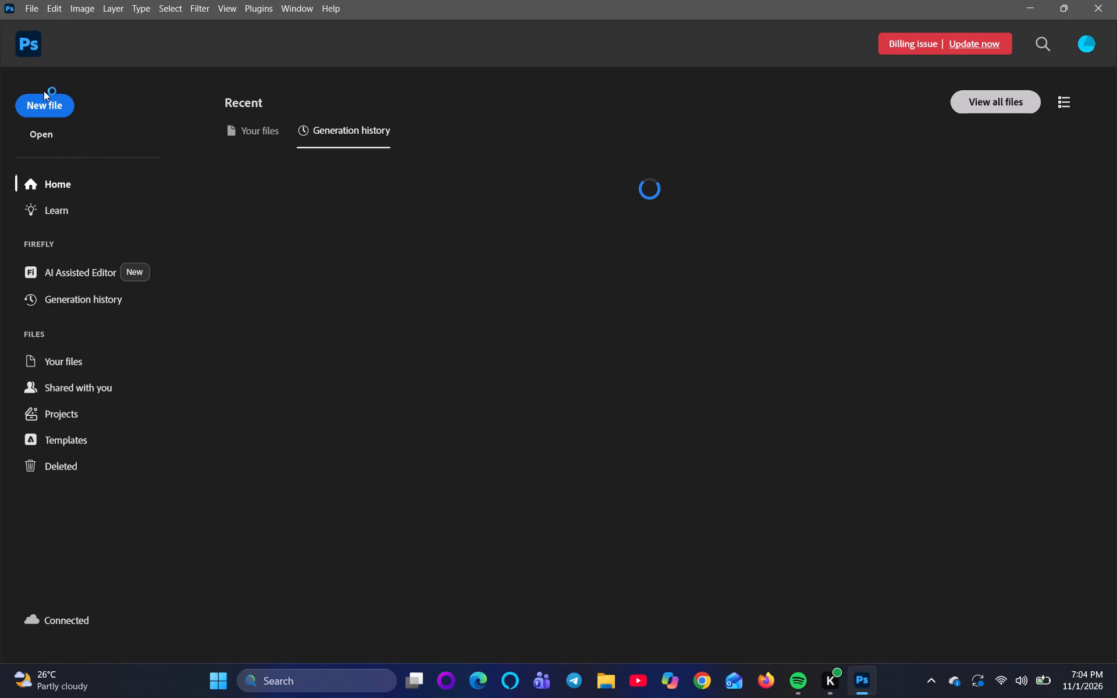
Open the "phonton balde" PSD from the recent files on the Home screen.
click(47, 105)
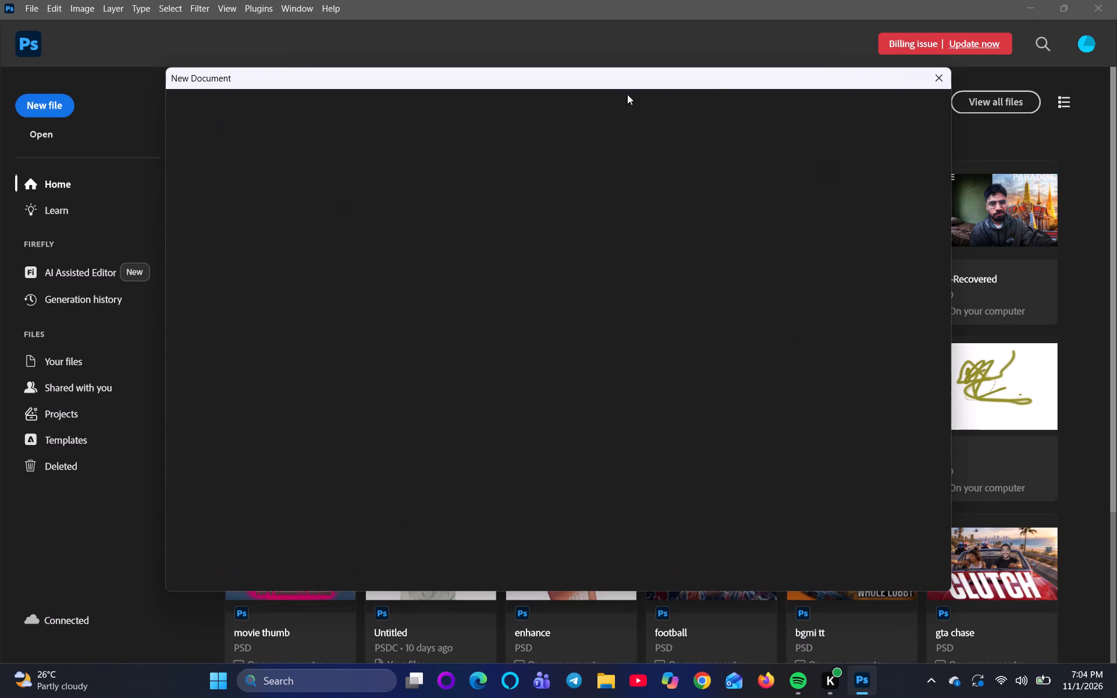
click(937, 80)
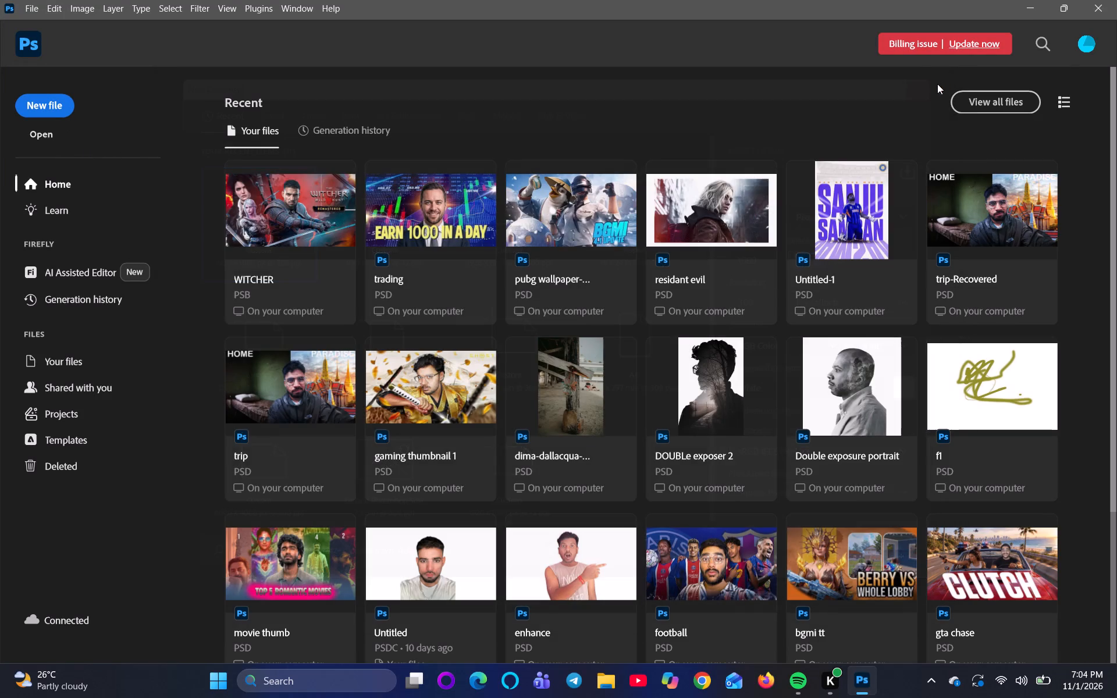
scroll(848, 205, down, 5)
scroll(775, 325, down, 4)
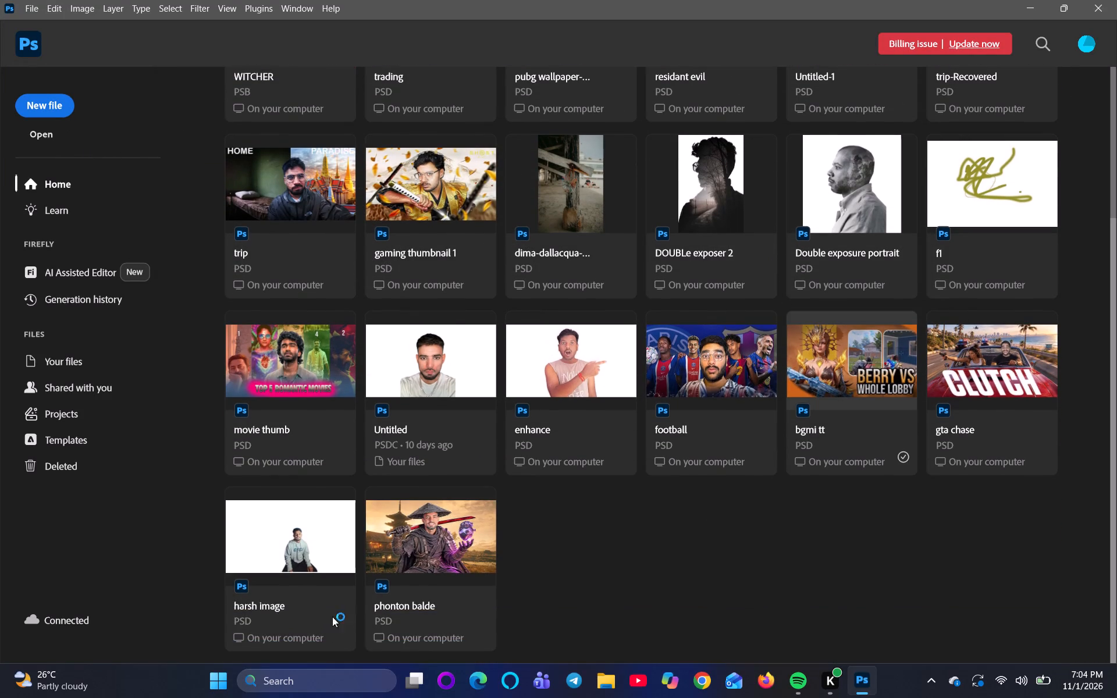
triple_click(417, 544)
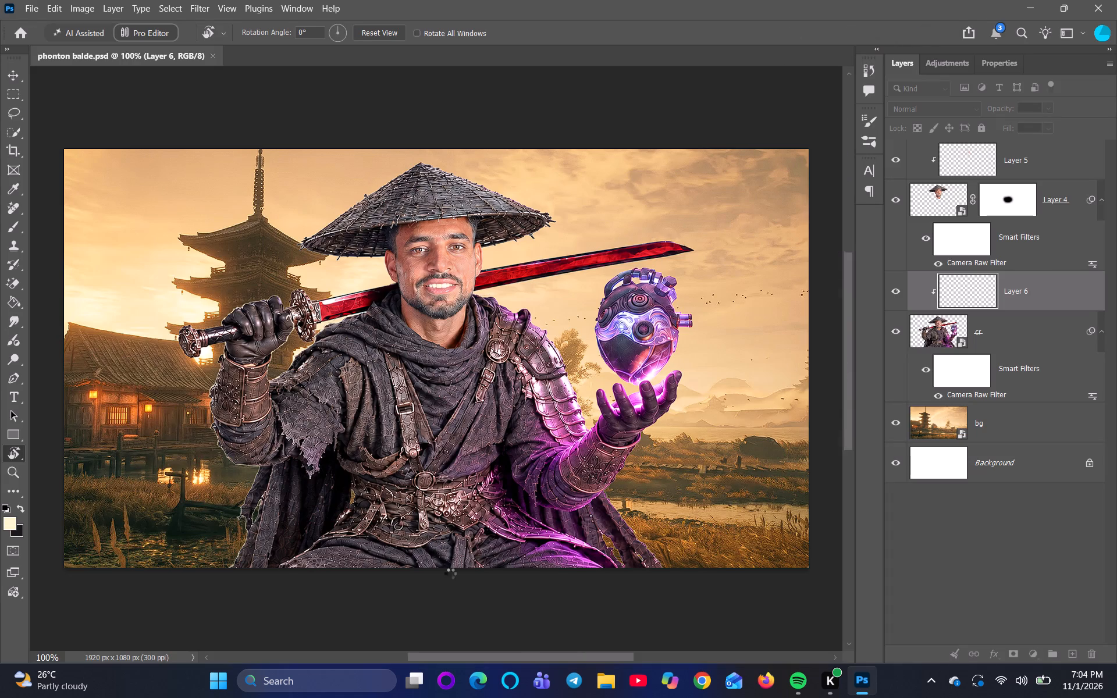
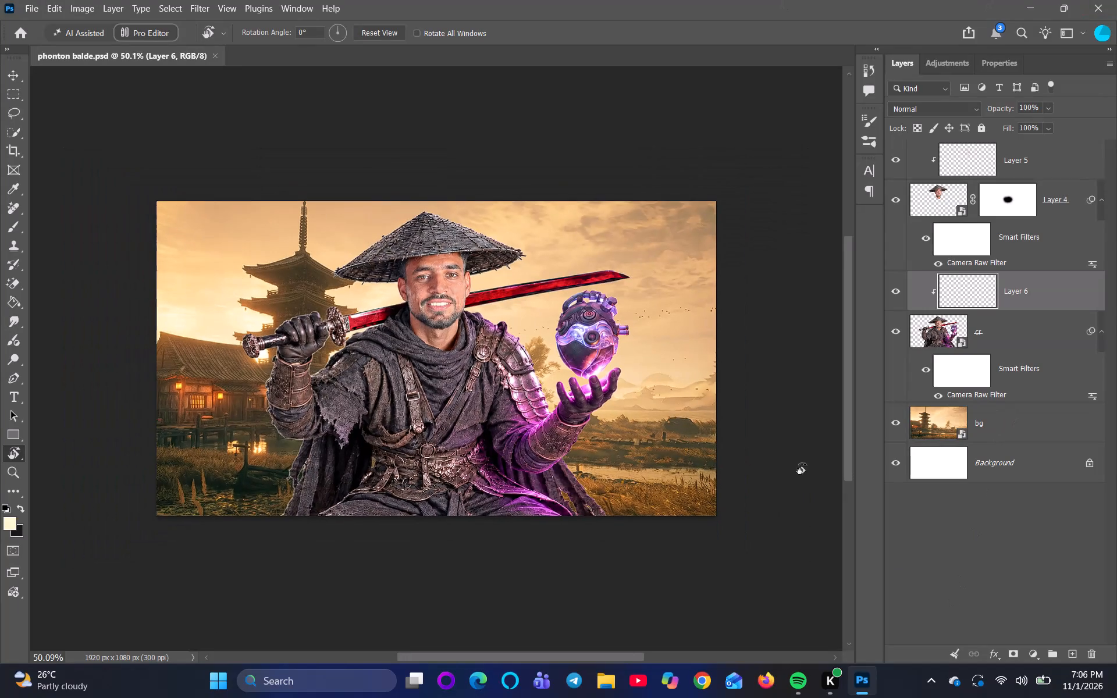
Examine the warrior figure and glowing purple orb up close, and the composite as a whole.
scroll(565, 416, up, 8)
scroll(472, 402, up, 1)
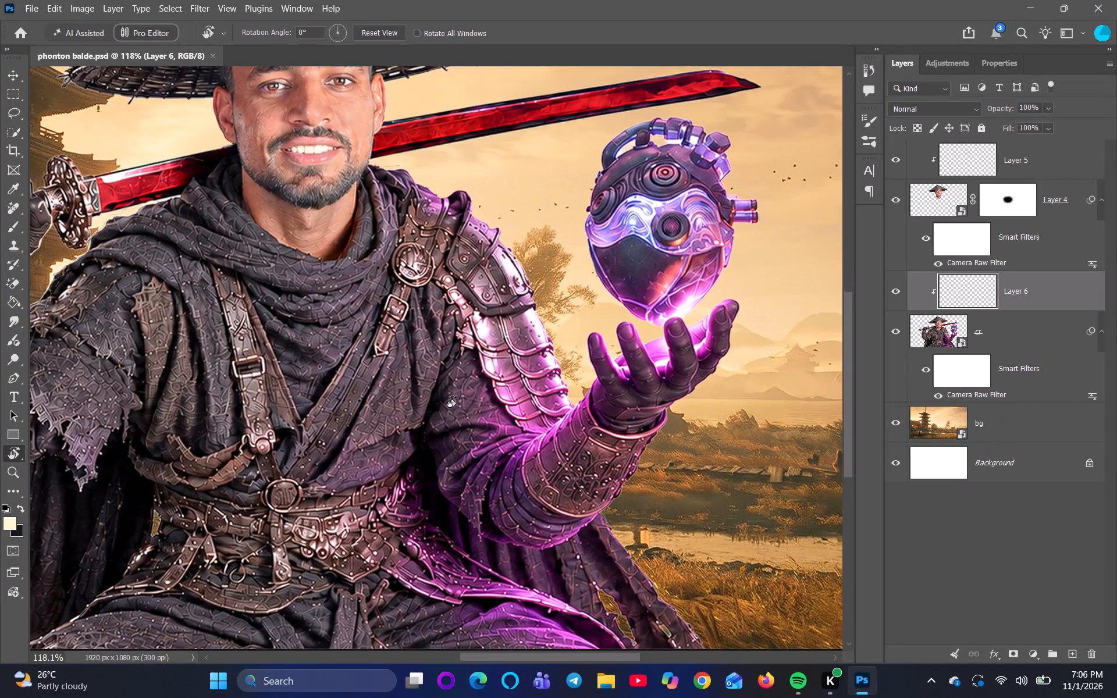
scroll(397, 443, down, 1)
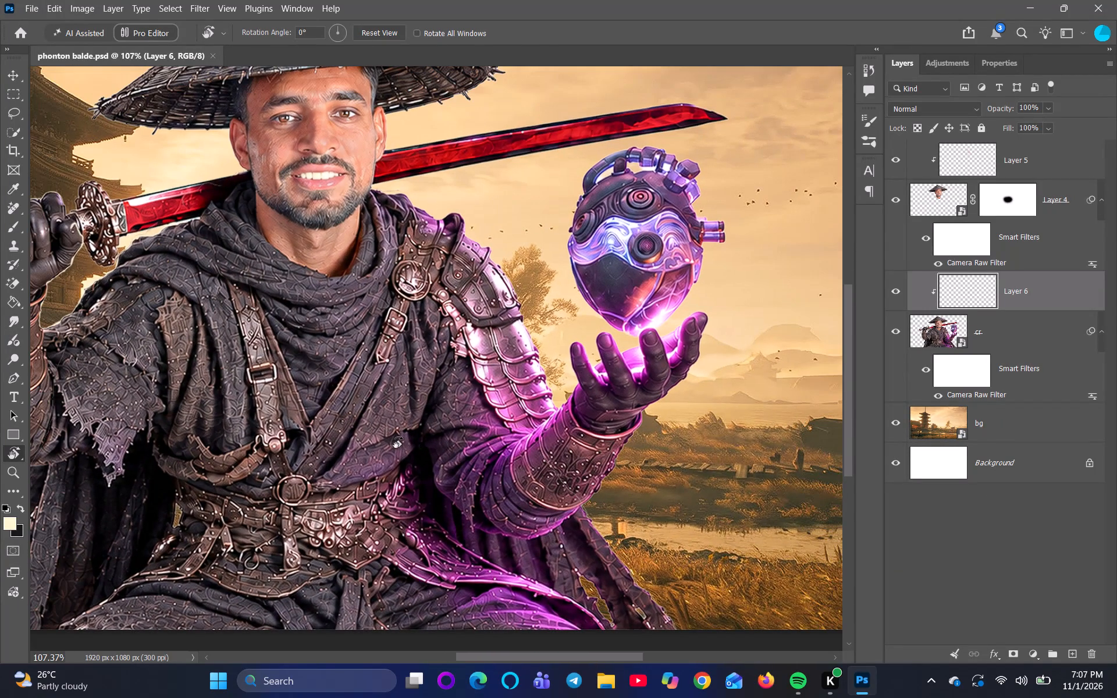
scroll(372, 408, down, 4)
scroll(69, 346, down, 2)
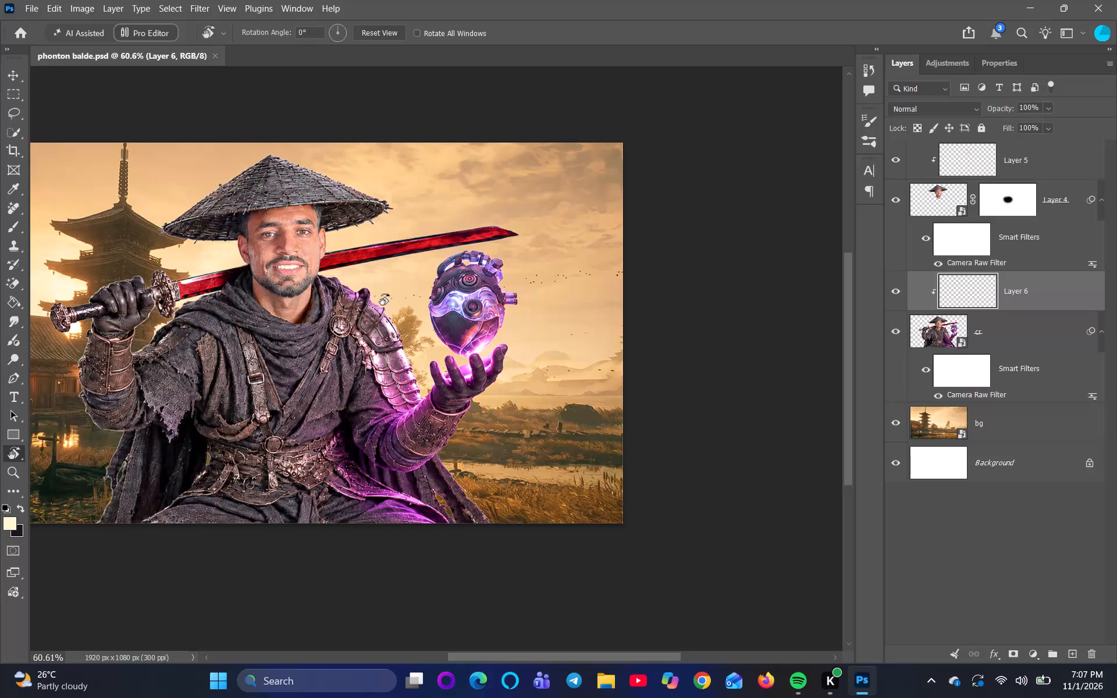
scroll(233, 266, down, 4)
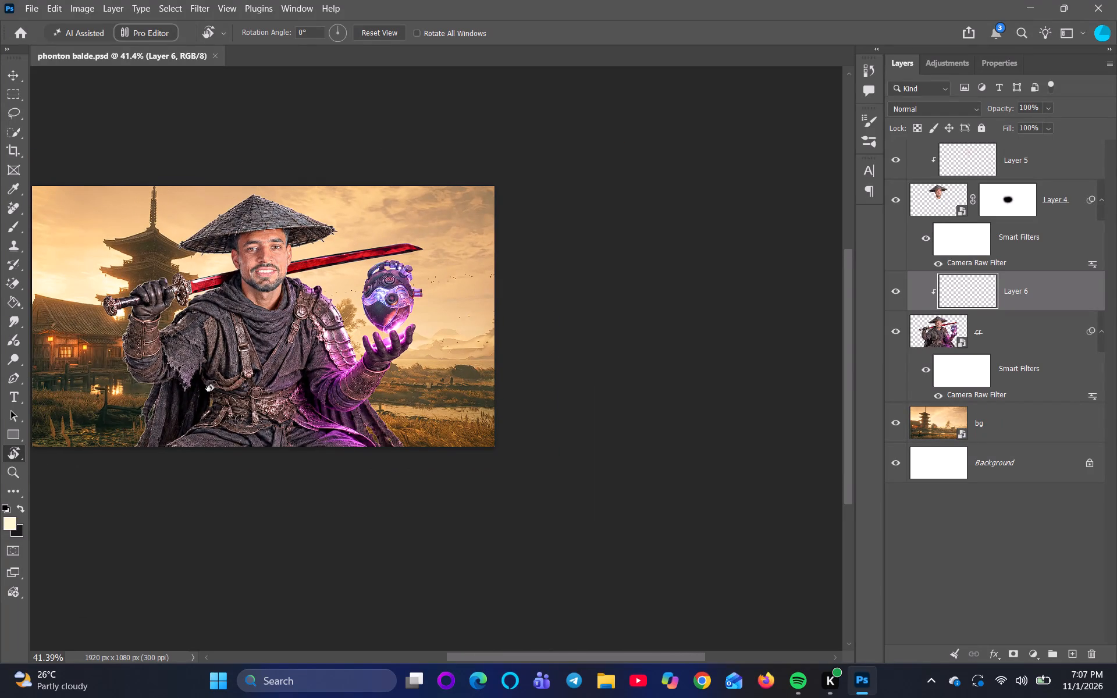
scroll(240, 407, down, 2)
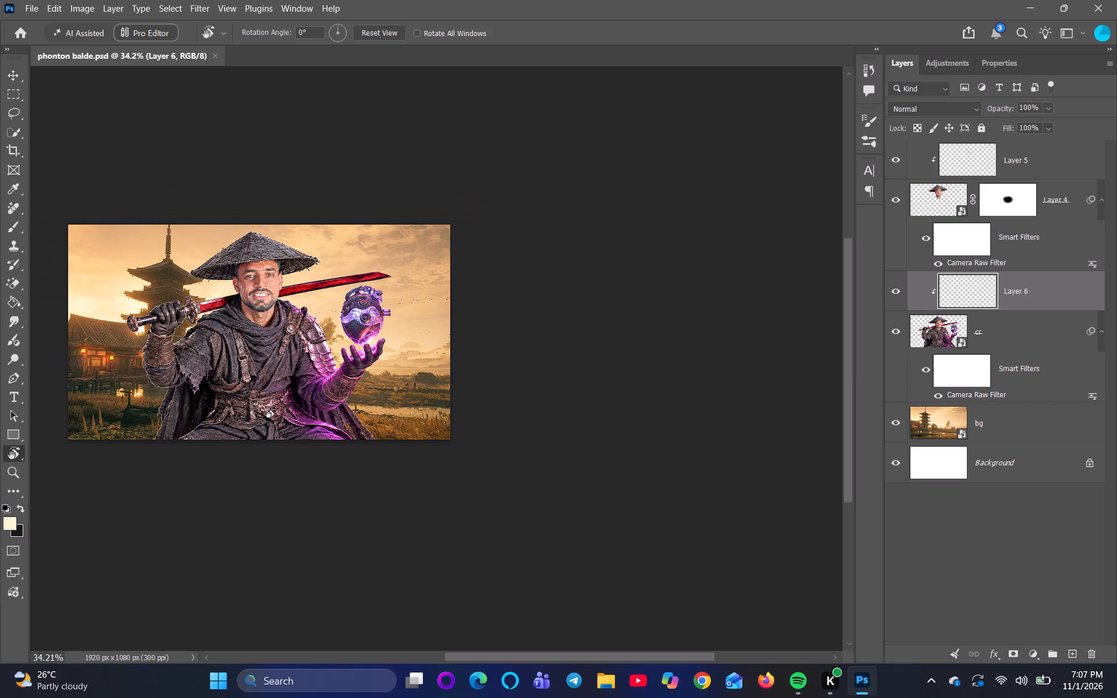
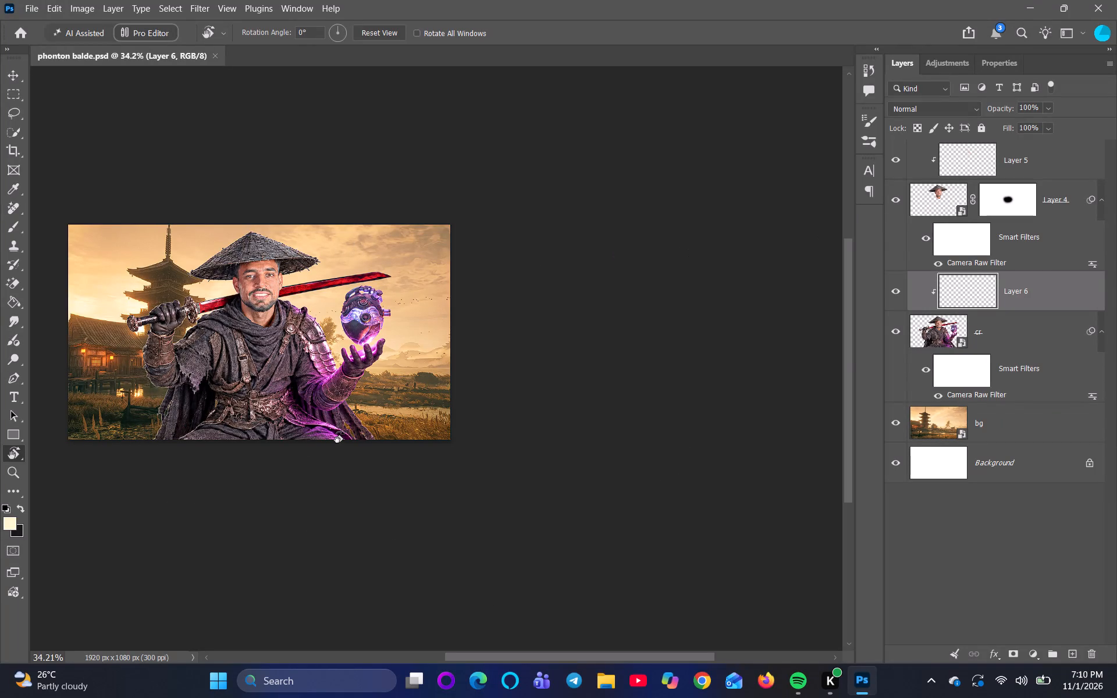
Examine the whole warrior composite and inspect the face, straw hat and upper body up close.
key(ctrl+0)
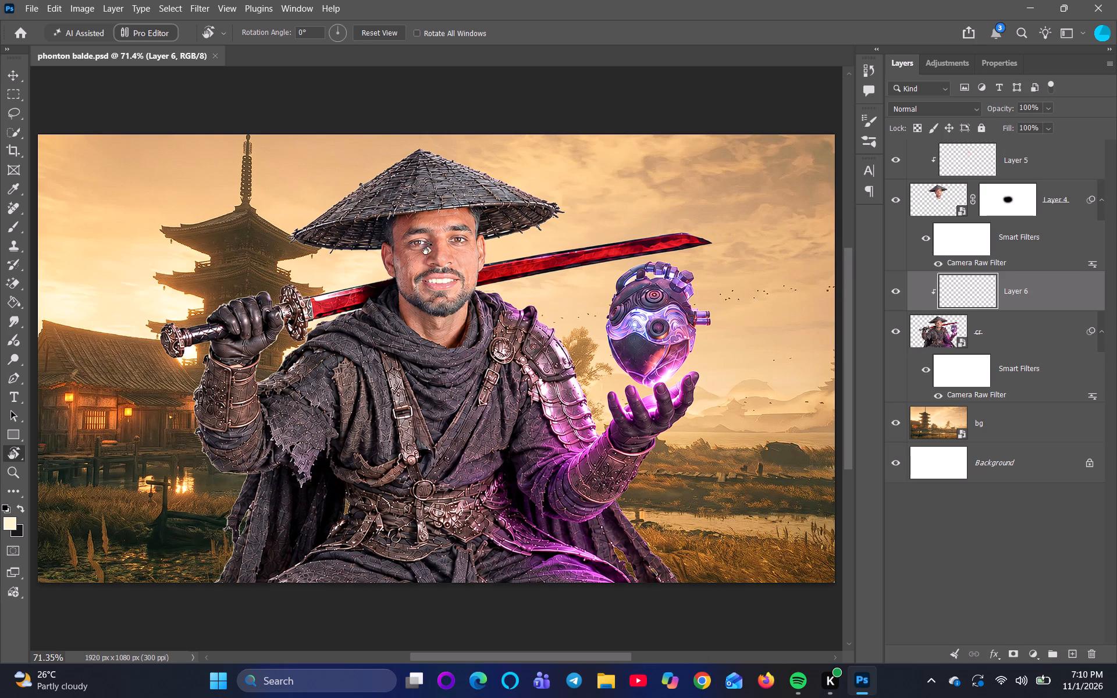
key(space)
key(space)
key(space)
key(space)
key(space)
key(space)
key(space)
key(space)
key(space)
key(space)
key(space)
key(space)
key(space)
key(space)
key(space)
key(space)
key(space)
drag(494, 318, 482, 357)
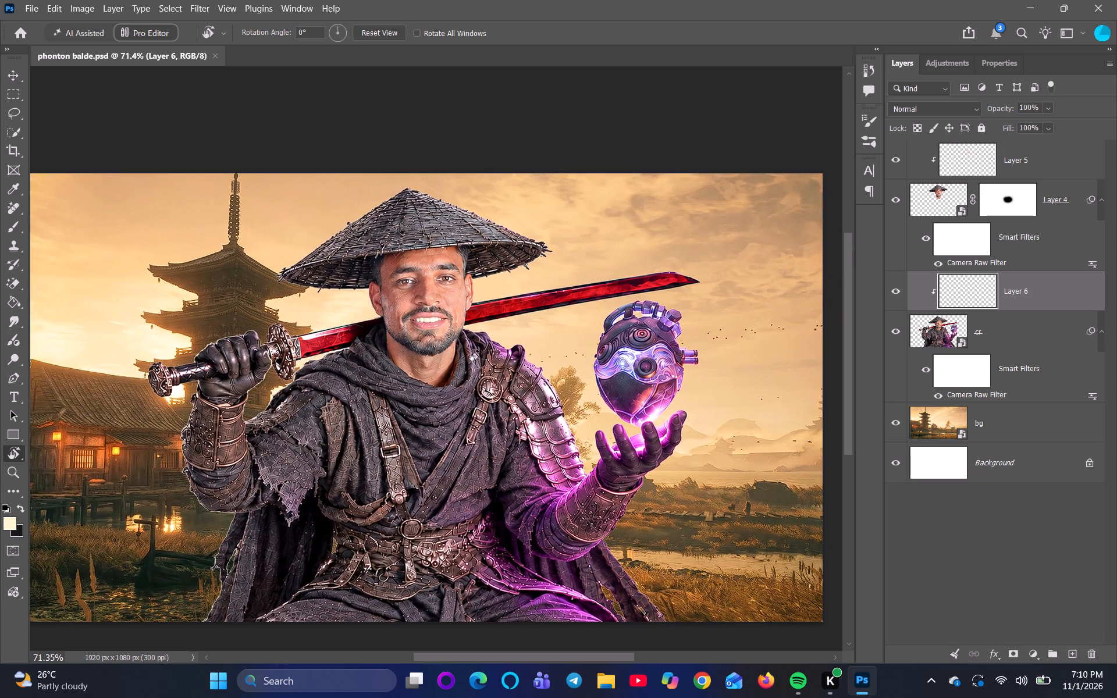
scroll(389, 360, up, 4)
scroll(463, 337, up, 4)
key(space)
scroll(447, 250, down, 8)
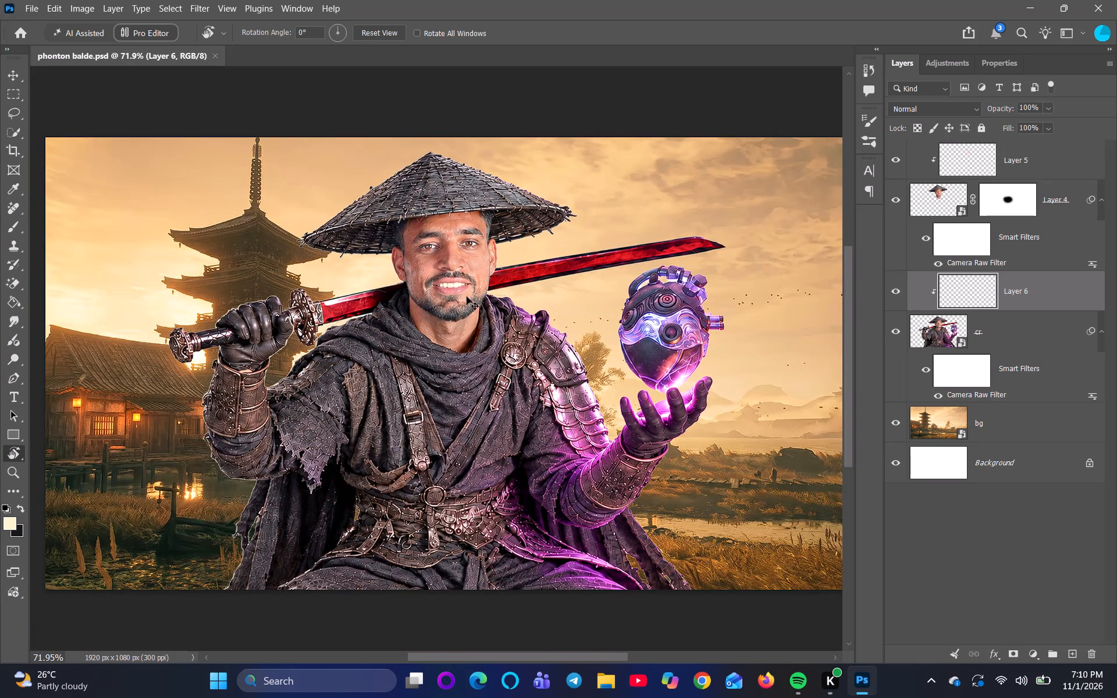
key(ctrl+0)
scroll(339, 356, up, 6)
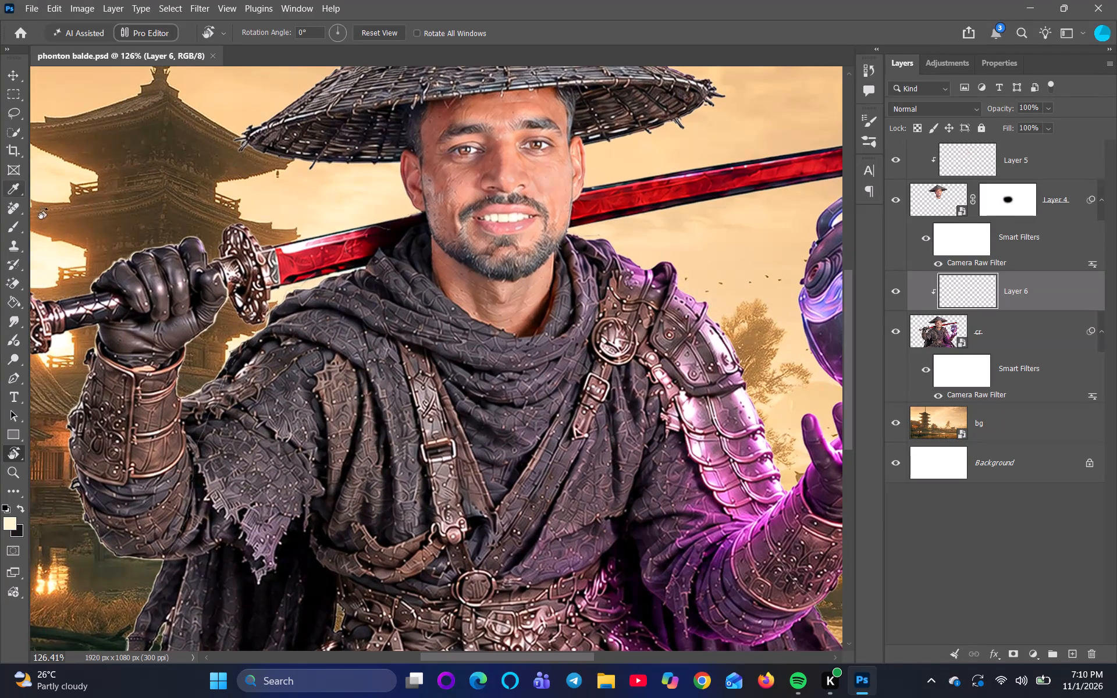
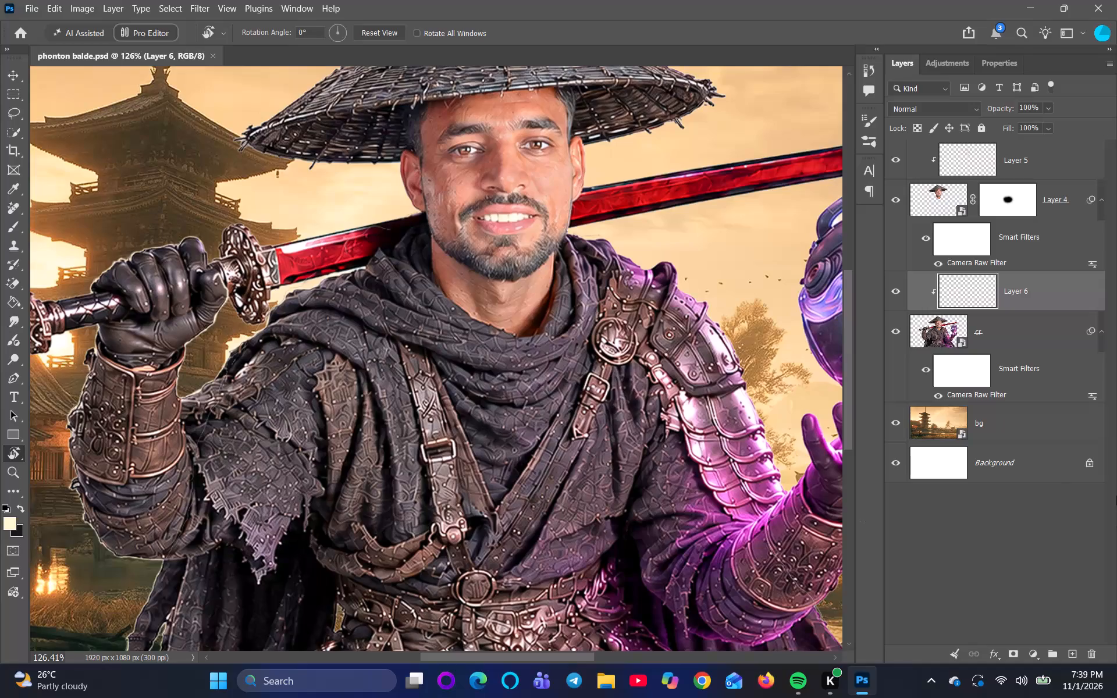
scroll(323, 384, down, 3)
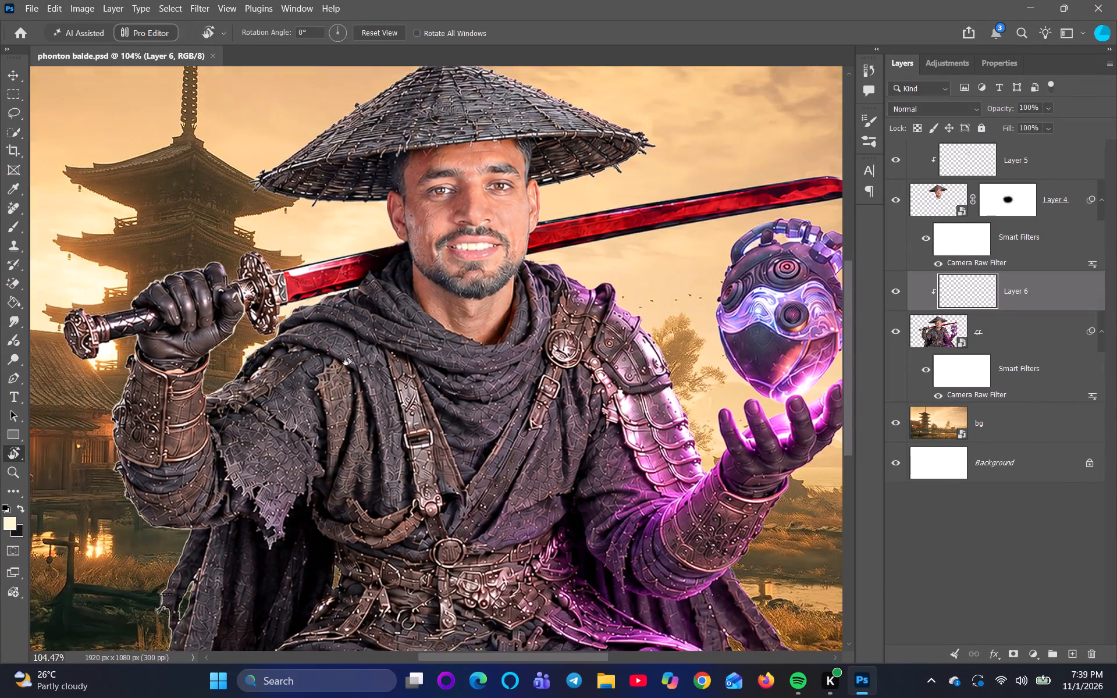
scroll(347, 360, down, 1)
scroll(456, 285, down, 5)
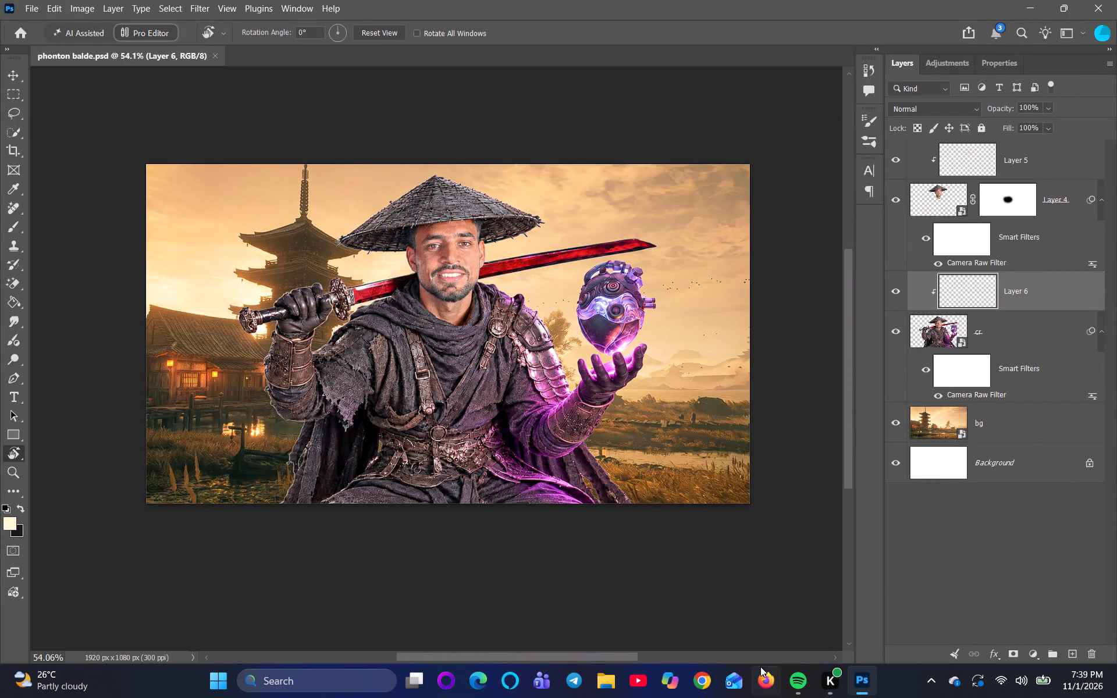
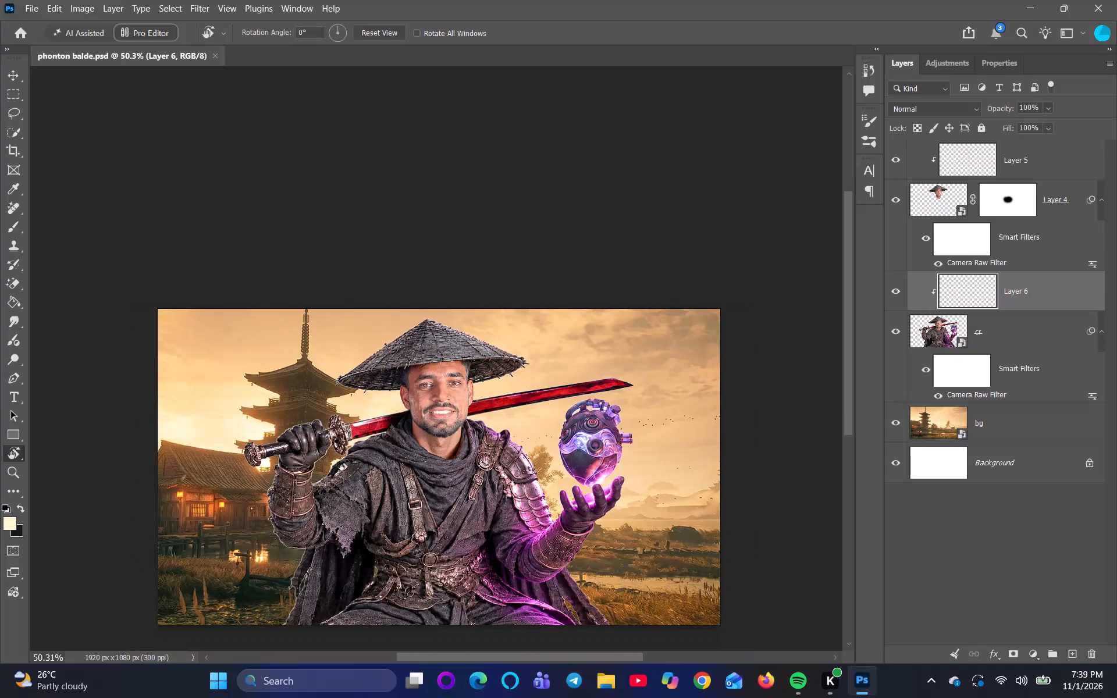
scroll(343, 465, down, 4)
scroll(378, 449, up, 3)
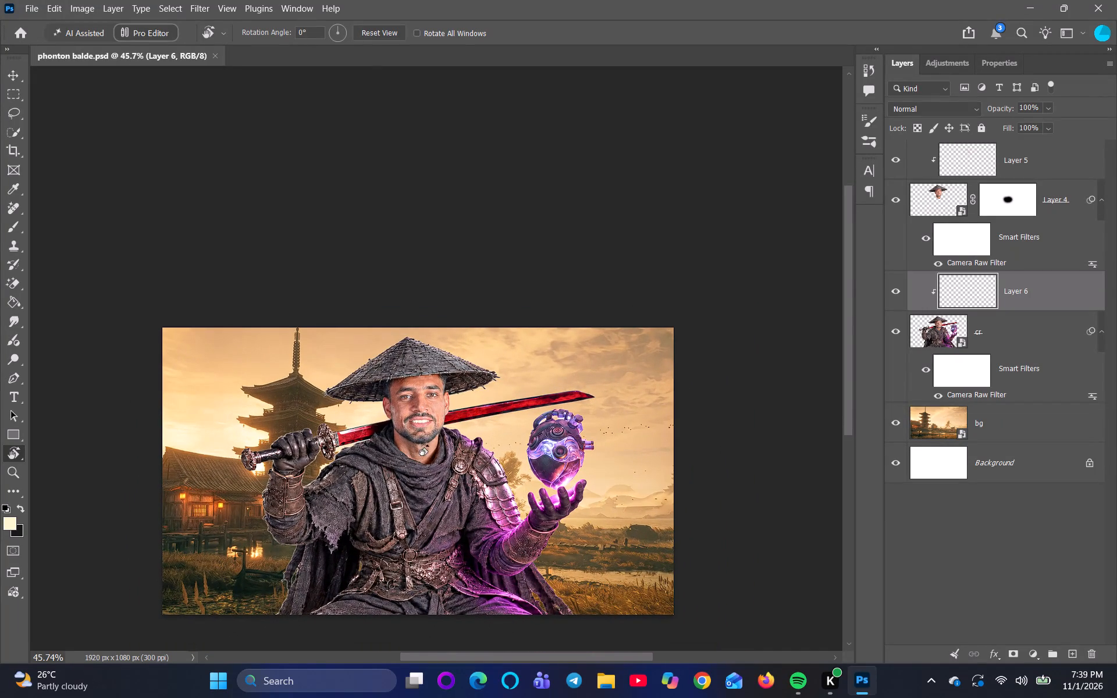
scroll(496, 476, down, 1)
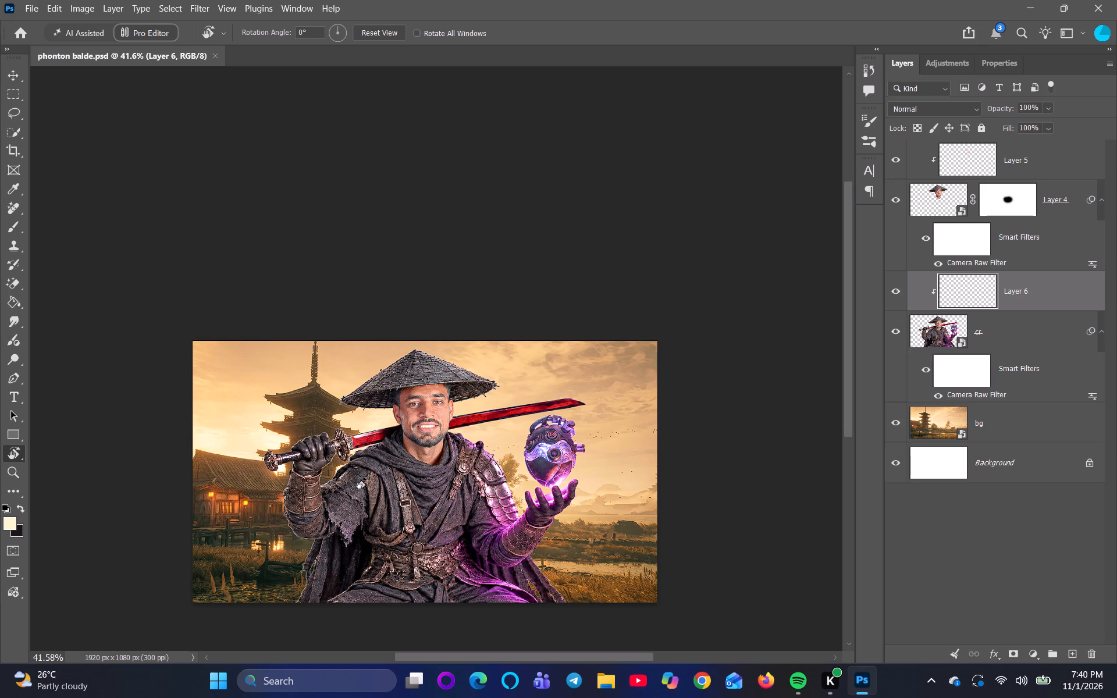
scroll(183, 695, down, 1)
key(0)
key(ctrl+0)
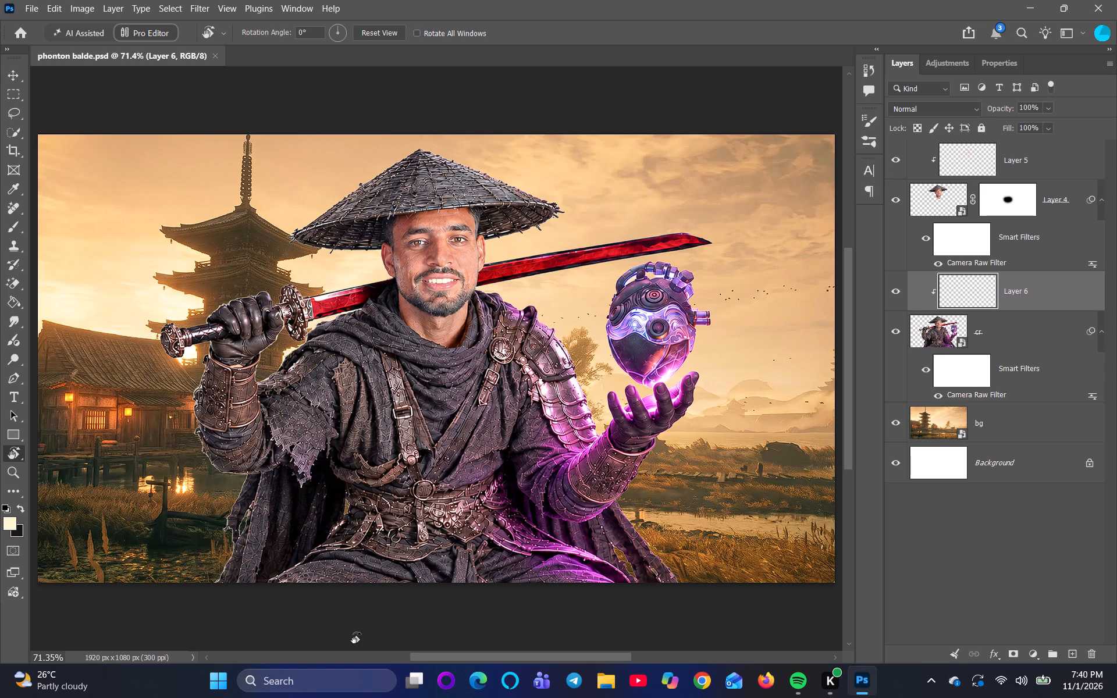
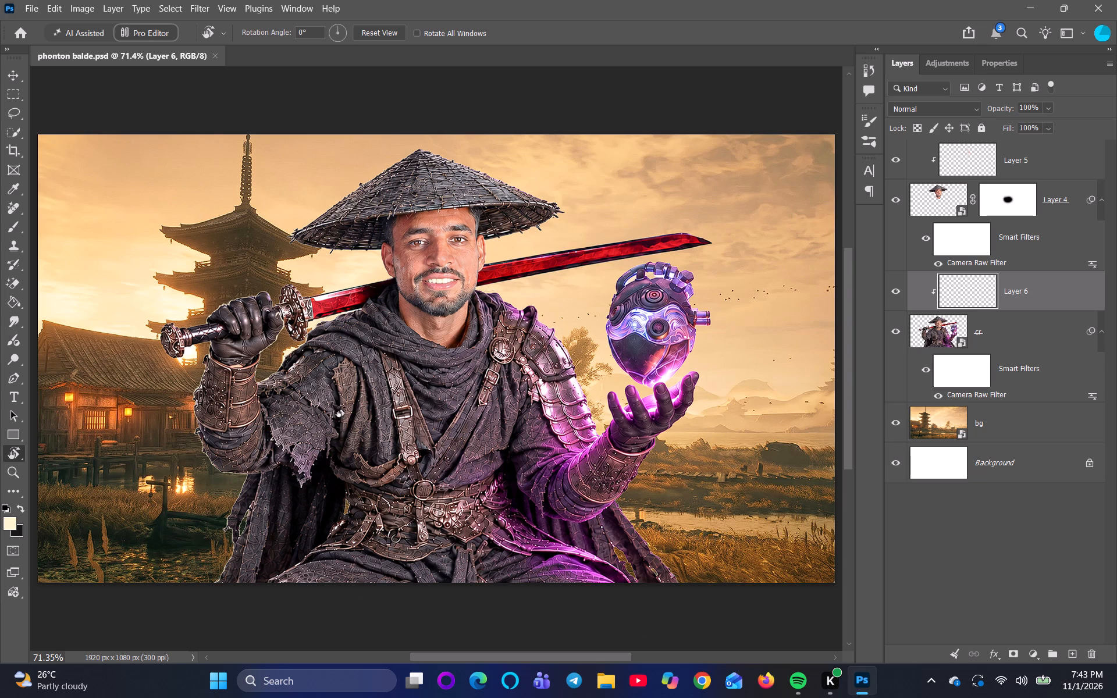
Set up the Brush tool with a soft round tip of 10 px and 0% hardness for Layer 6.
scroll(189, 345, up, 3)
scroll(83, 398, up, 3)
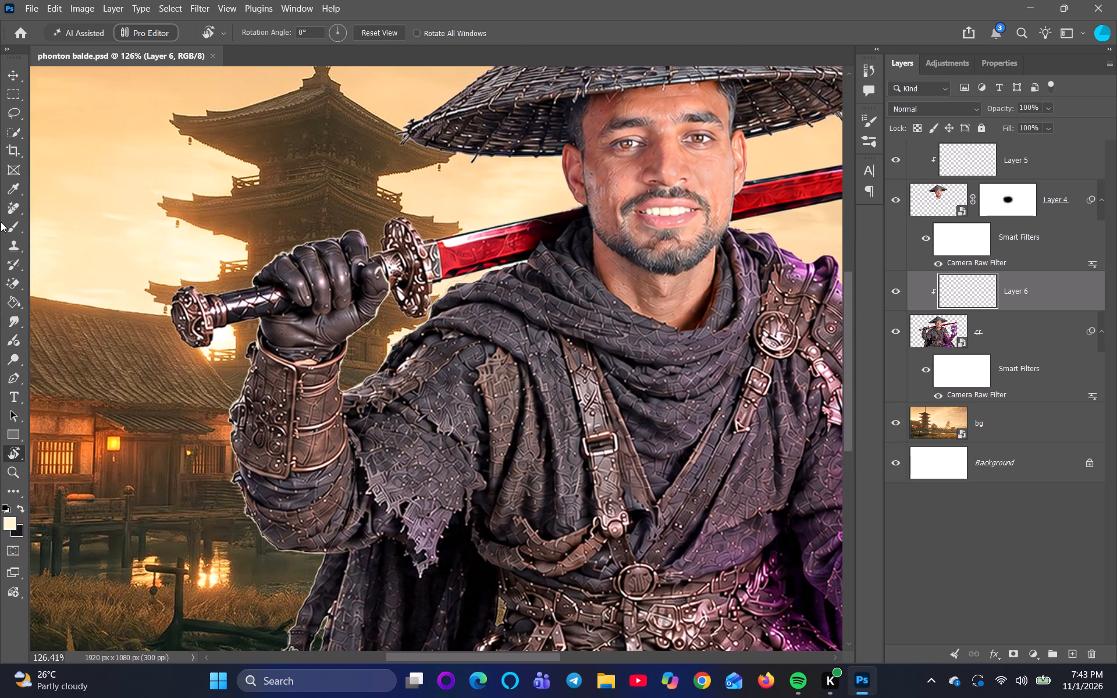
click(6, 223)
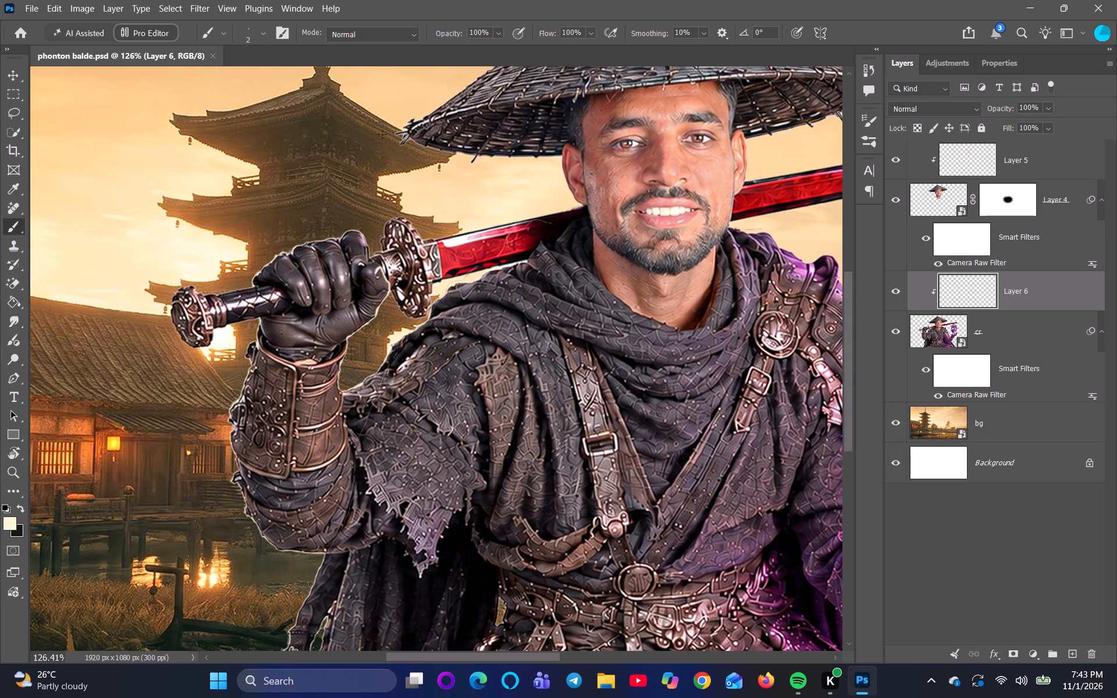
alt+right_drag(315, 269, 316, 207)
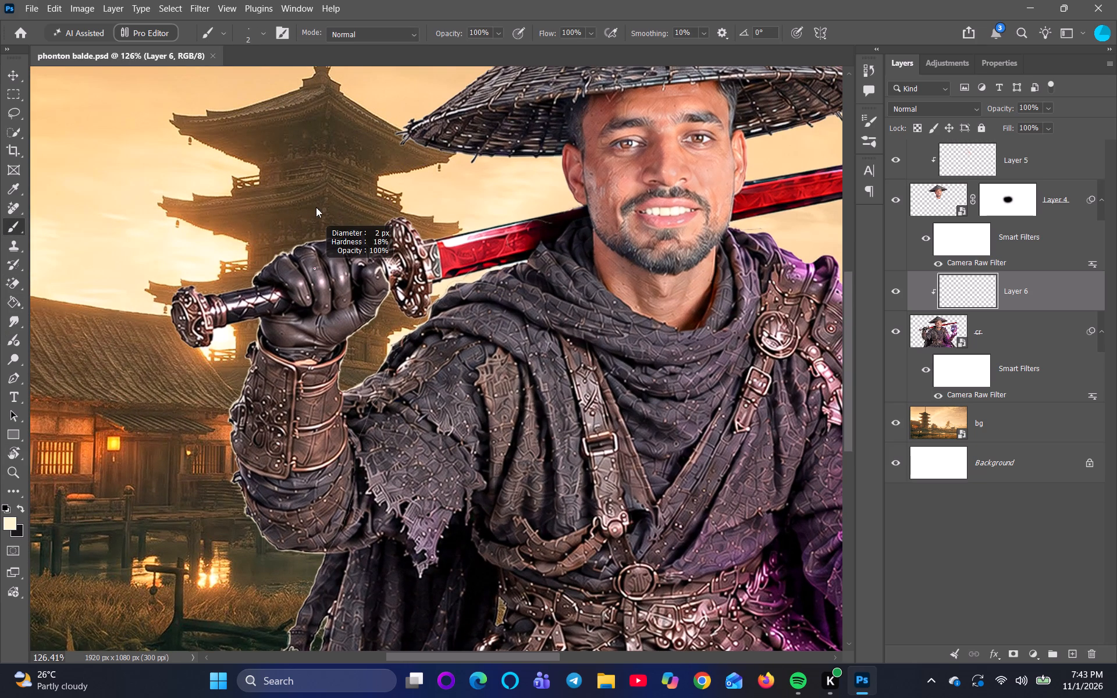
alt+right_drag(316, 207, 328, 116)
alt+right_drag(323, 213, 322, 200)
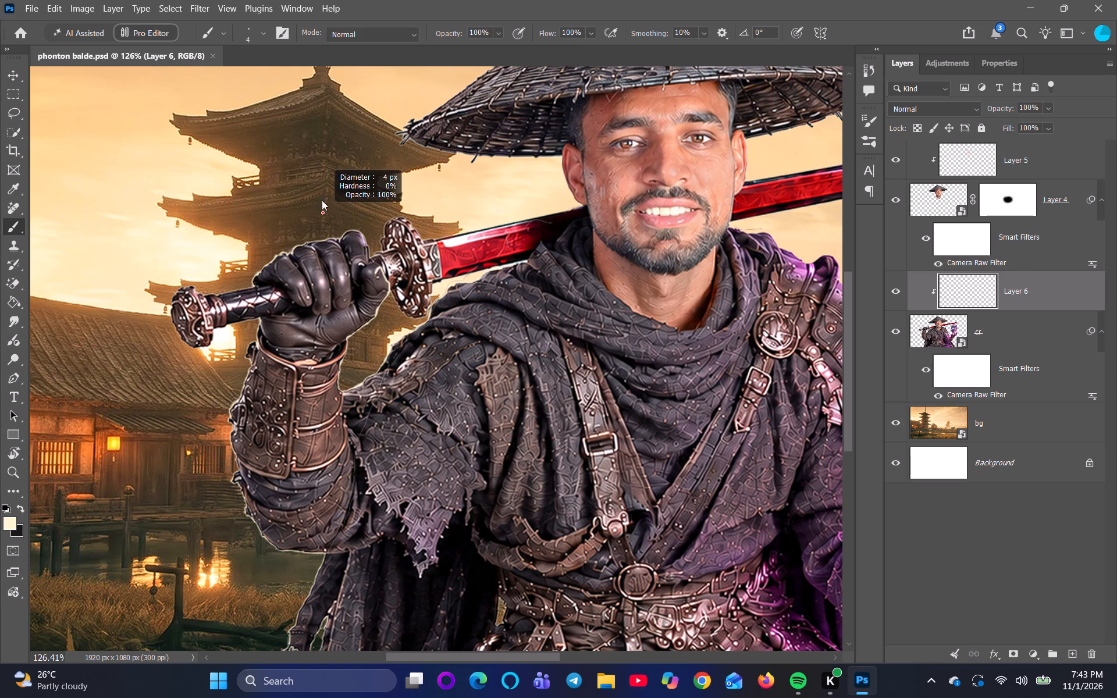
alt+right_drag(322, 200, 345, 254)
key(bracketright)
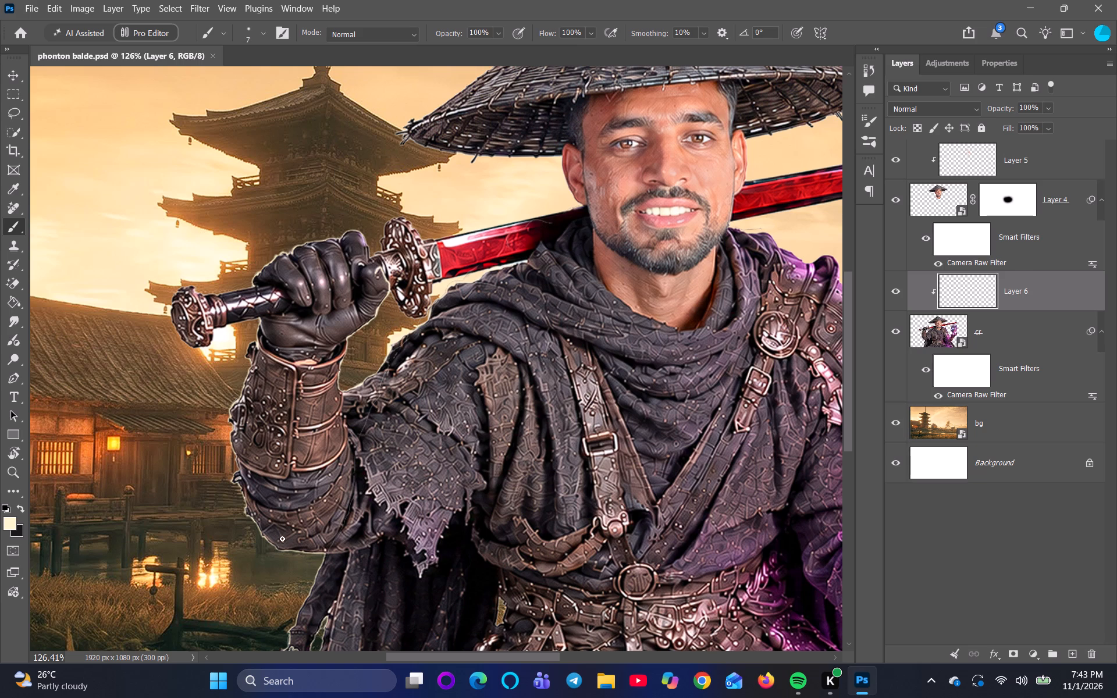
key(bracketright)
key(bracketright)
key(bracketright)
Examine the warrior's gauntlet, shoulder, face and floating mask up close with the canvas view rotated to -23°.
scroll(225, 441, up, 9)
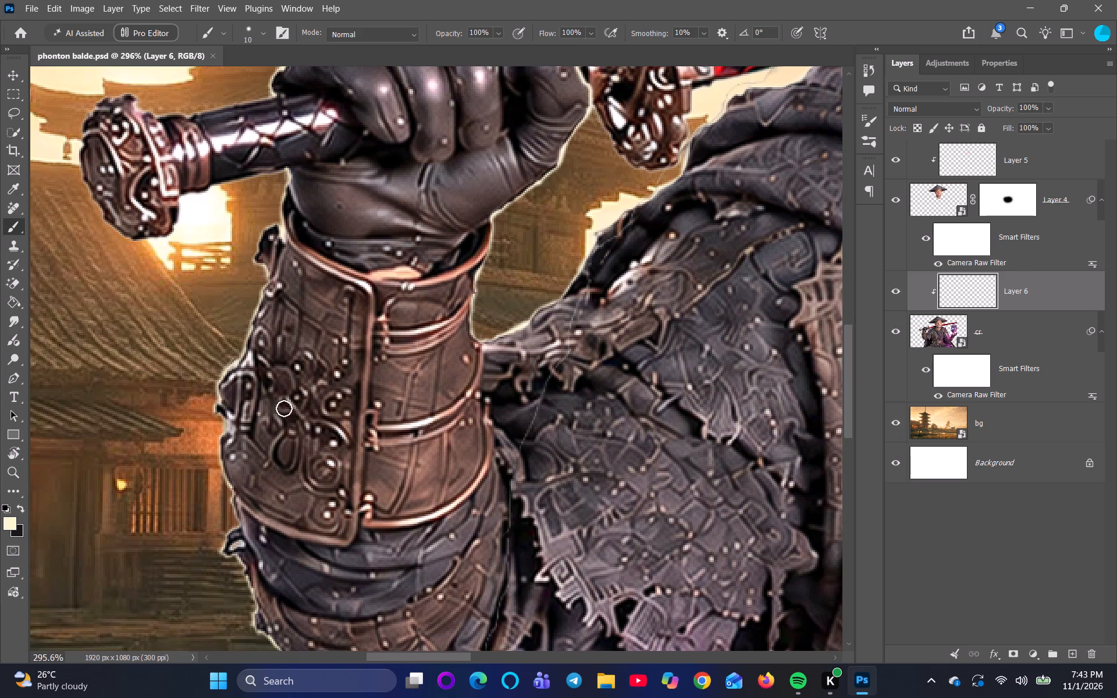
key(r)
key(r)
key(r)
key(r)
key(r)
key(r)
key(r)
key(r)
key(r)
key(r)
key(r)
key(r)
key(r)
key(r)
key(r)
key(r)
key(r)
key(r)
key(r)
key(r)
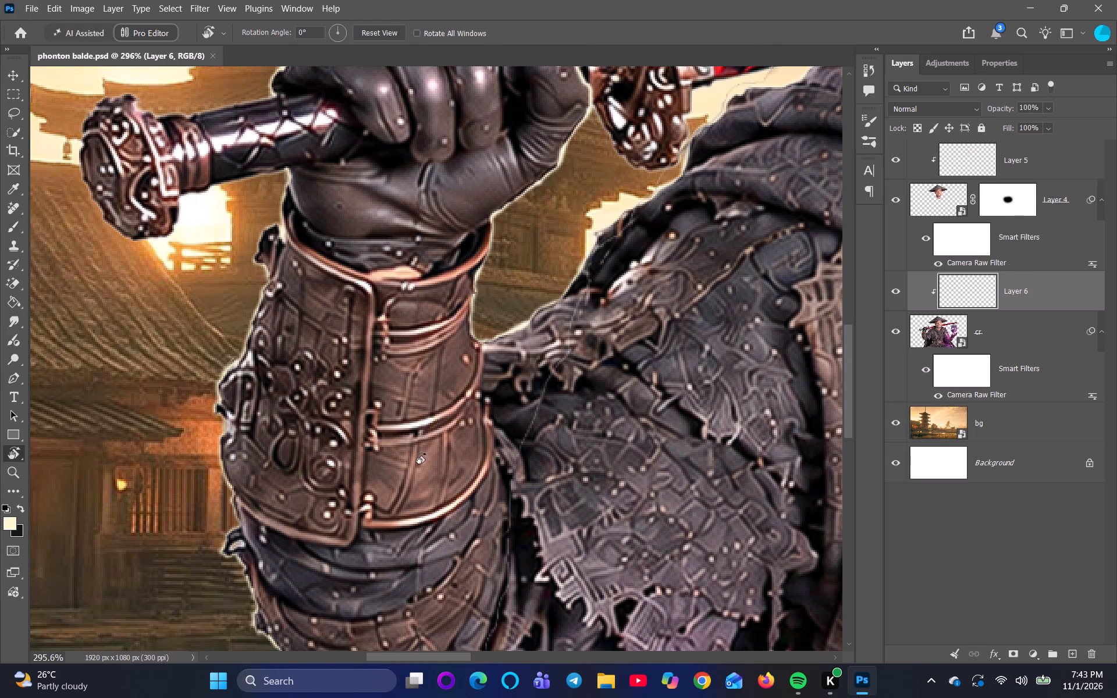
drag(492, 422, 574, 506)
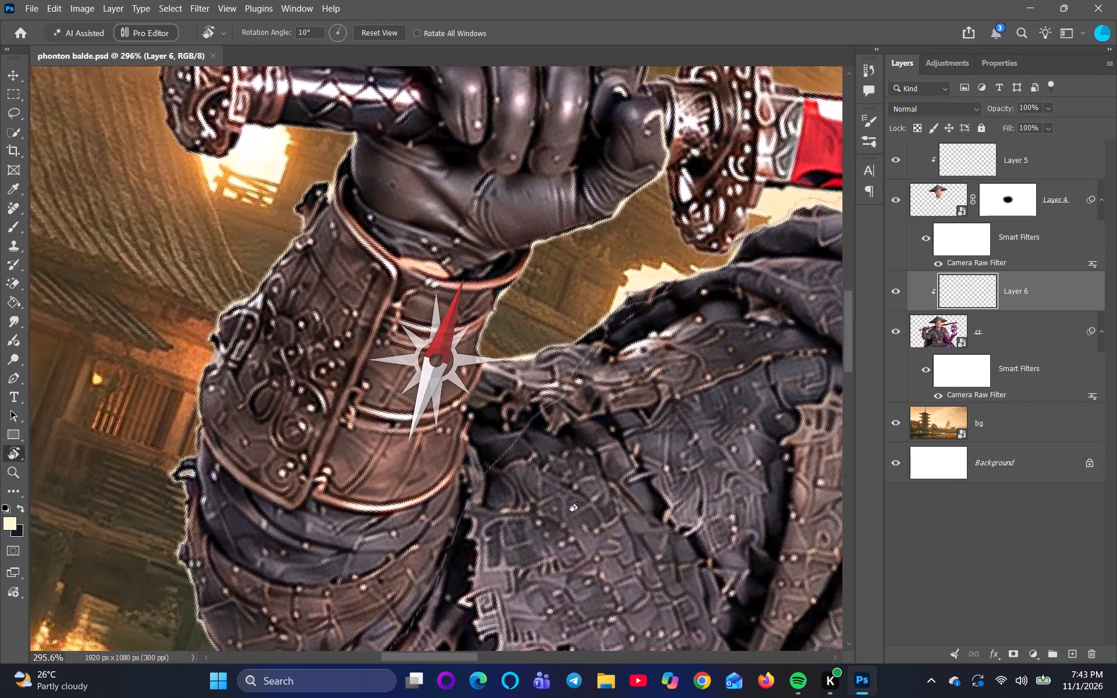
drag(574, 506, 626, 449)
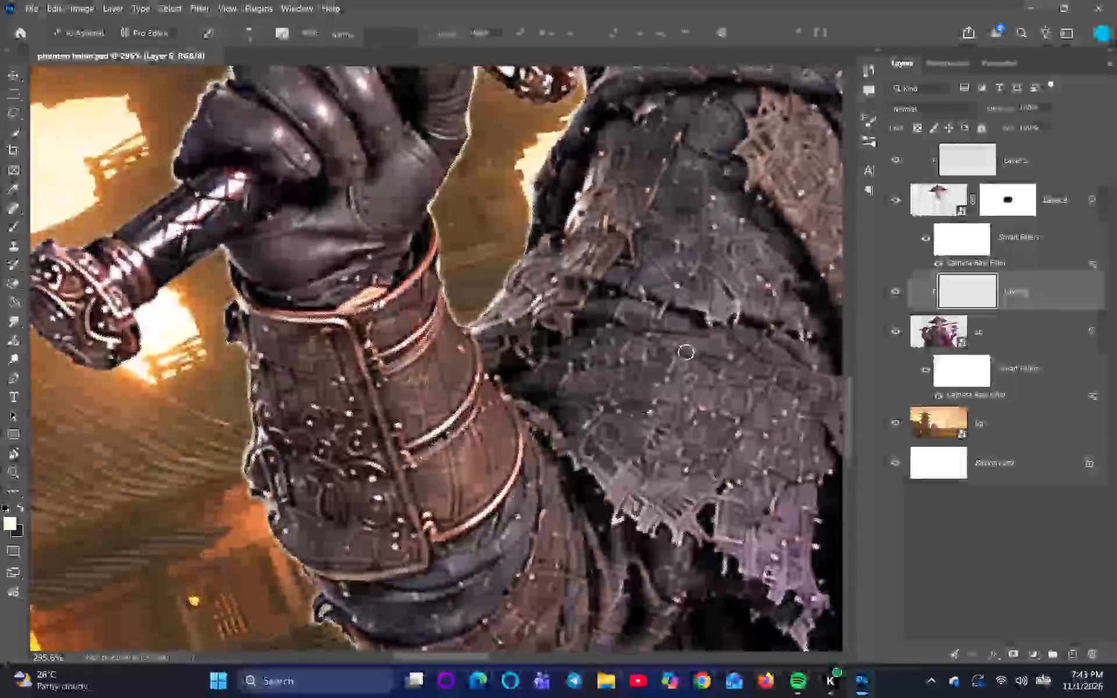
key(space)
key(space)
key(space)
key(space)
key(space)
key(space)
key(space)
key(space)
key(space)
key(space)
key(space)
drag(720, 276, 400, 423)
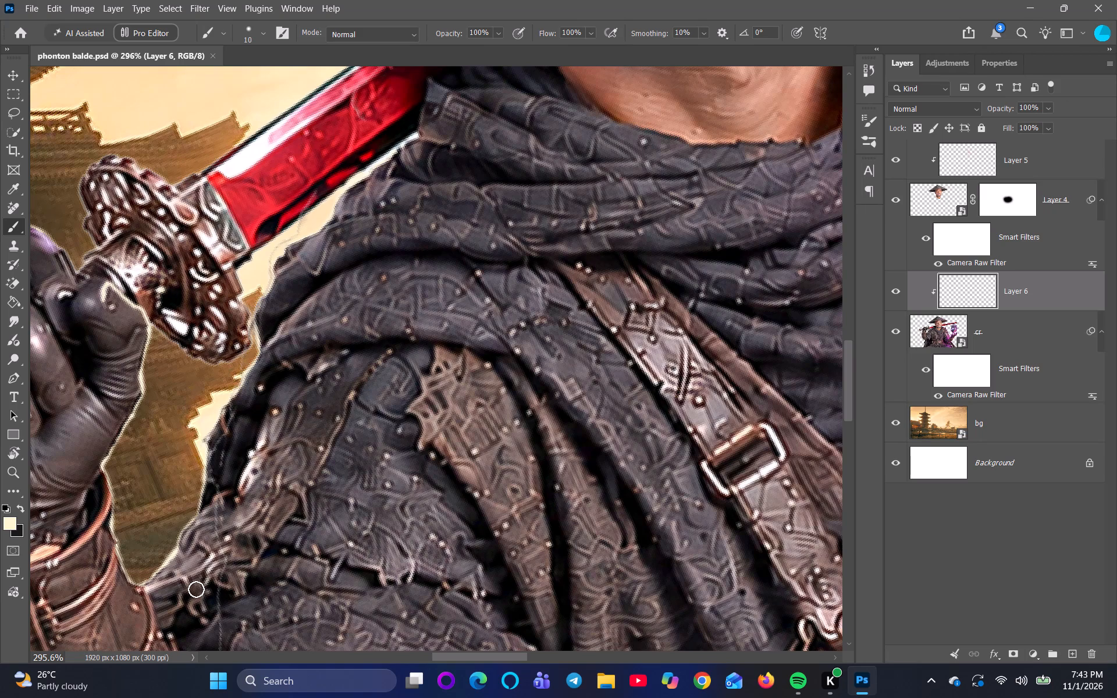
scroll(513, 465, down, 4)
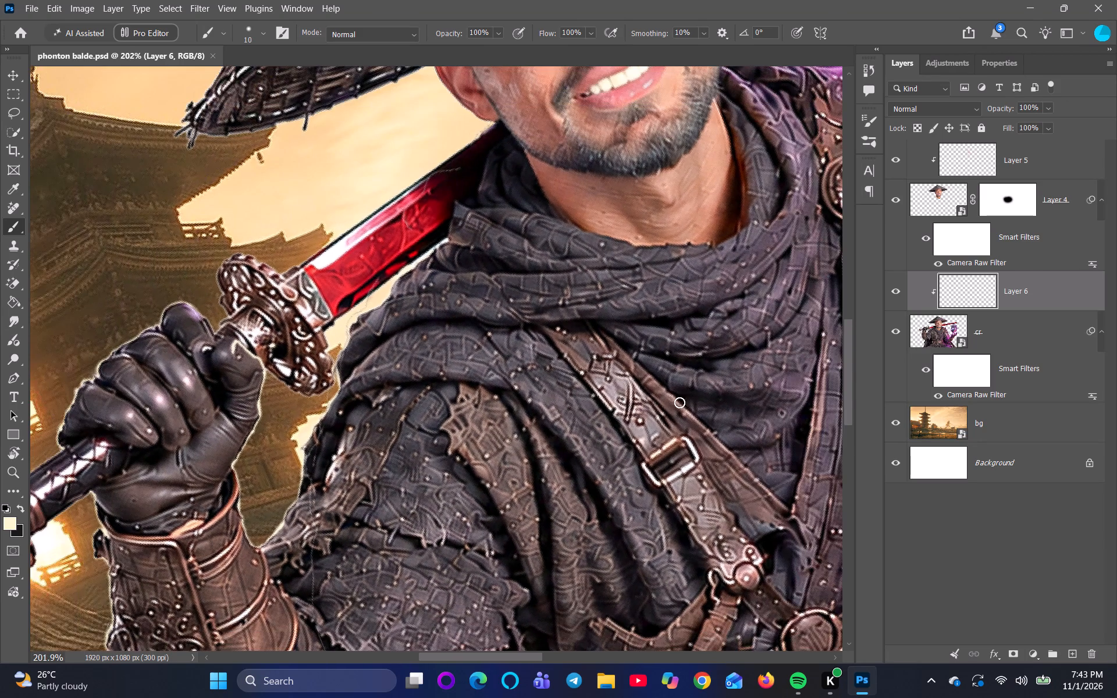
scroll(703, 352, down, 2)
key(space)
key(space)
key(space)
key(space)
key(space)
key(space)
key(space)
key(space)
key(space)
key(space)
key(space)
key(space)
key(space)
key(space)
drag(695, 367, 504, 569)
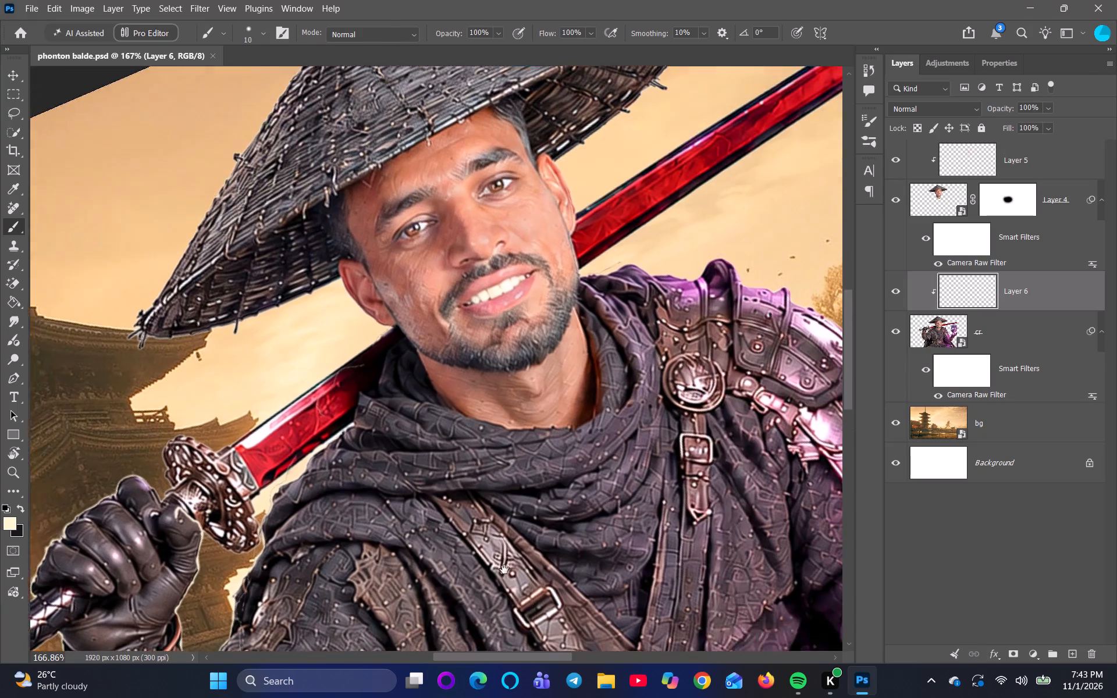
drag(504, 569, 282, 581)
scroll(269, 355, up, 3)
scroll(111, 245, down, 6)
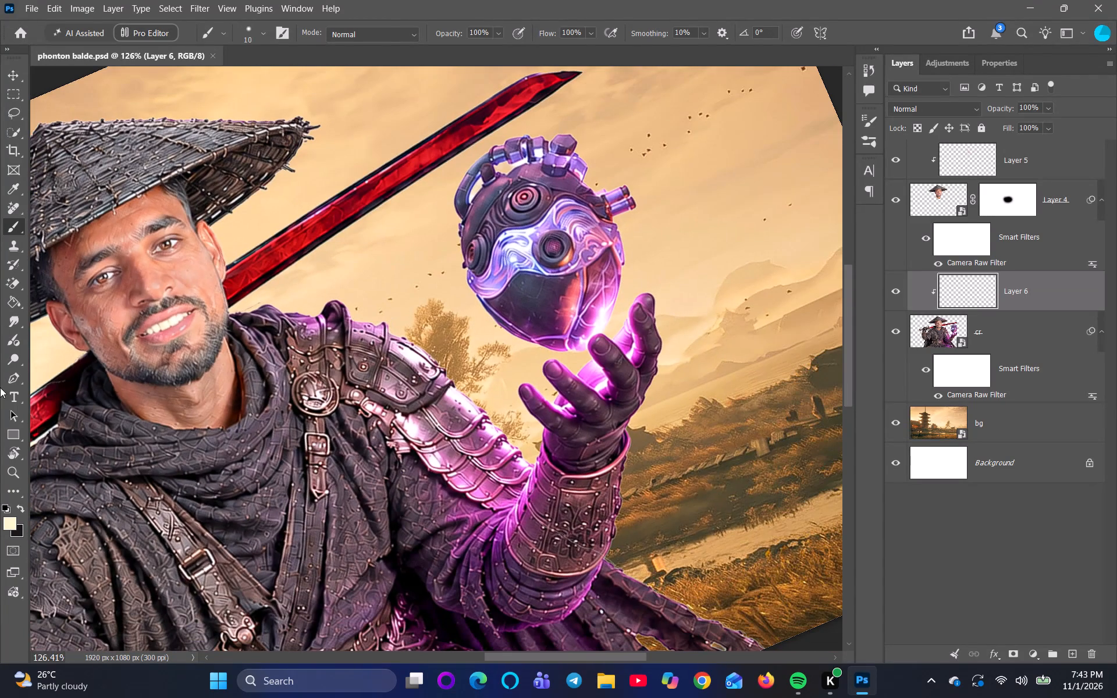
Straighten the canvas view to 0° and examine the warrior's hat, face, armor and raised hand.
key(r)
key(r)
key(r)
key(r)
key(r)
key(r)
key(r)
key(r)
key(r)
key(r)
key(r)
key(r)
key(r)
key(r)
key(r)
key(r)
key(r)
key(r)
key(r)
key(r)
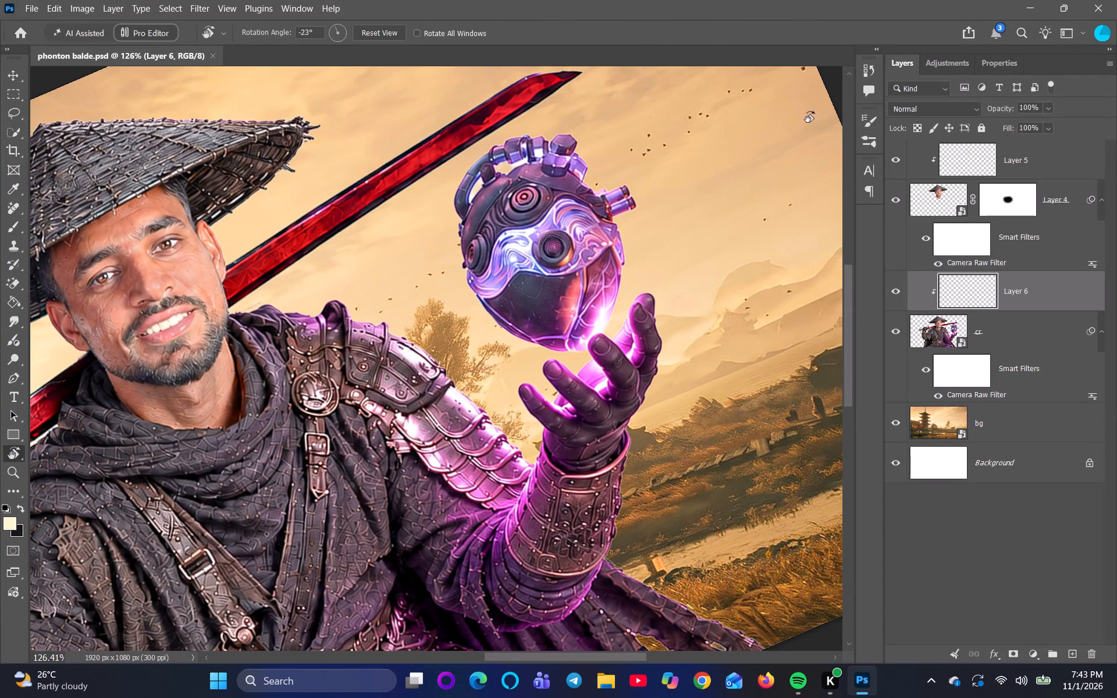
drag(714, 209, 773, 316)
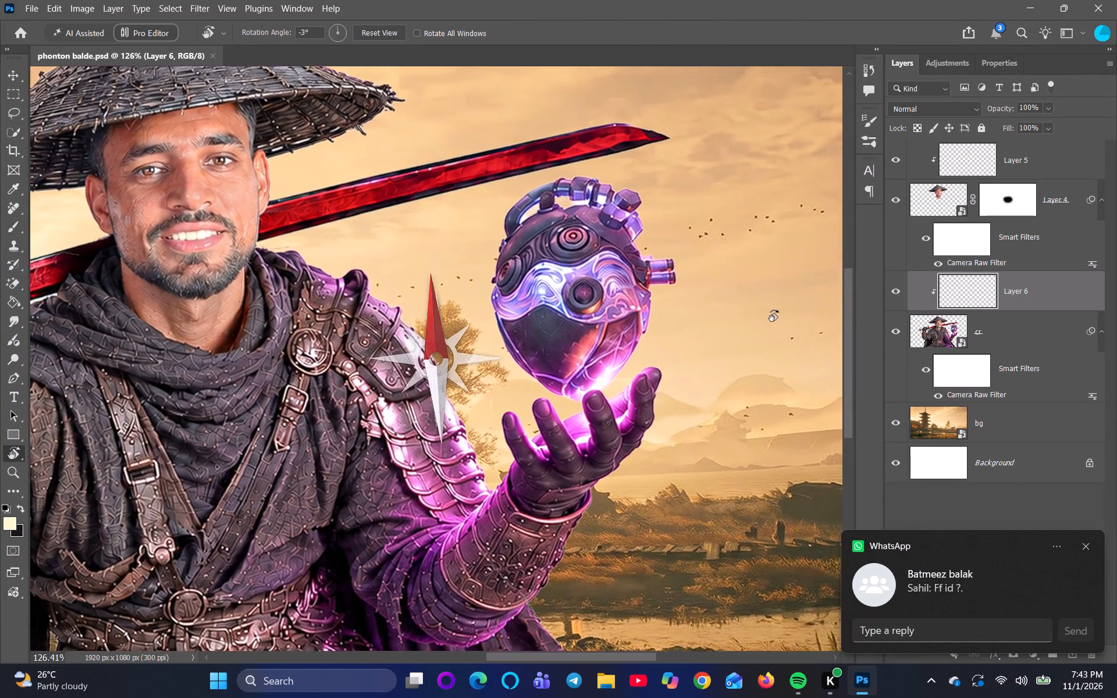
drag(773, 316, 777, 325)
key(space)
key(space)
key(space)
key(space)
key(space)
key(space)
key(space)
key(space)
key(space)
key(space)
key(space)
key(space)
key(space)
key(space)
key(space)
key(space)
key(space)
key(space)
key(space)
key(space)
drag(438, 275, 654, 365)
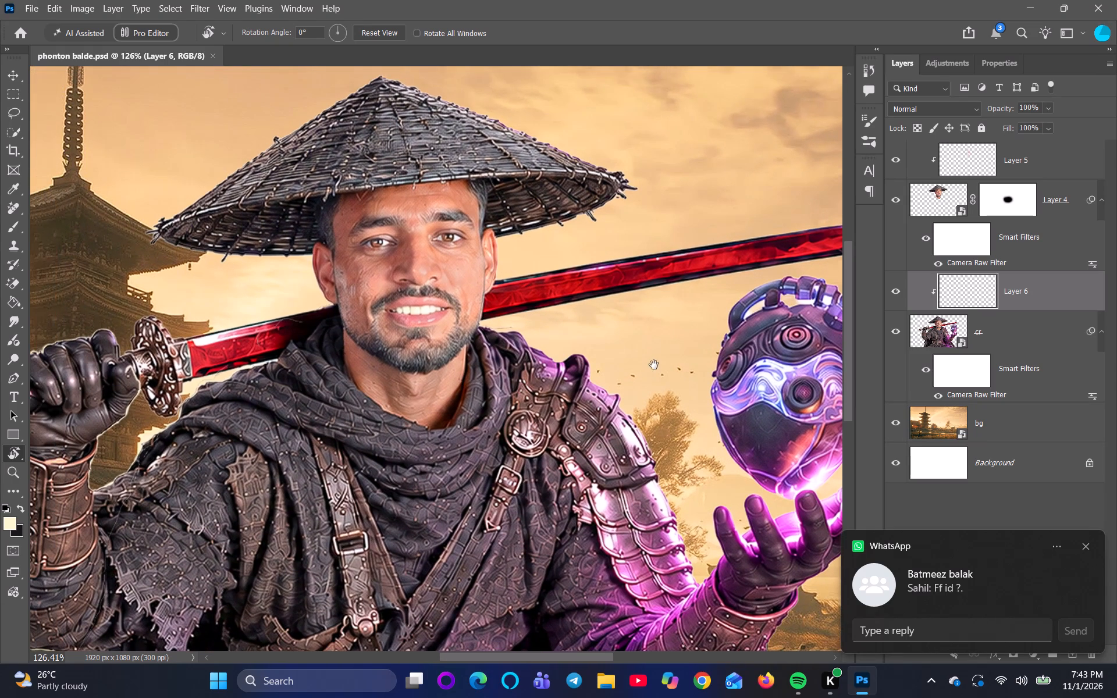
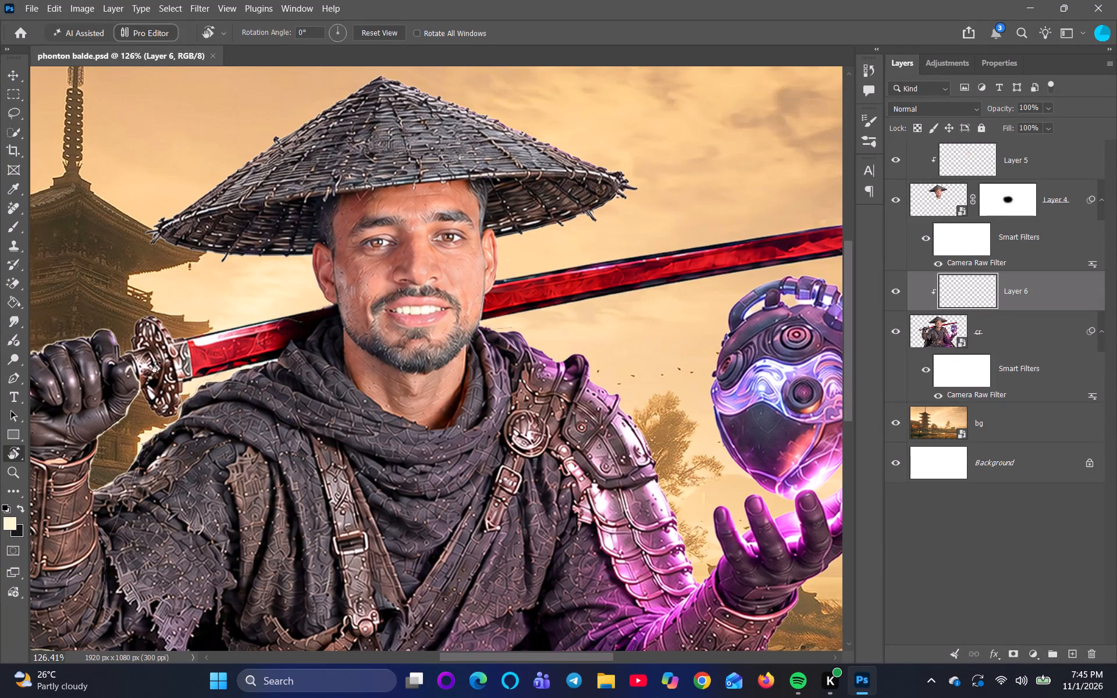
Paint a cream highlight along the hat's outer edge near its left brim tip on Layer 6, using a 5 px brush.
key(space)
key(space)
key(space)
key(space)
key(space)
key(space)
key(space)
key(space)
key(space)
key(space)
key(space)
key(space)
key(space)
key(space)
key(space)
key(space)
key(space)
key(space)
key(space)
key(space)
click(230, 312)
drag(262, 270, 295, 521)
scroll(250, 410, up, 10)
key(space)
key(space)
key(space)
key(space)
key(space)
key(space)
key(space)
drag(232, 544, 244, 527)
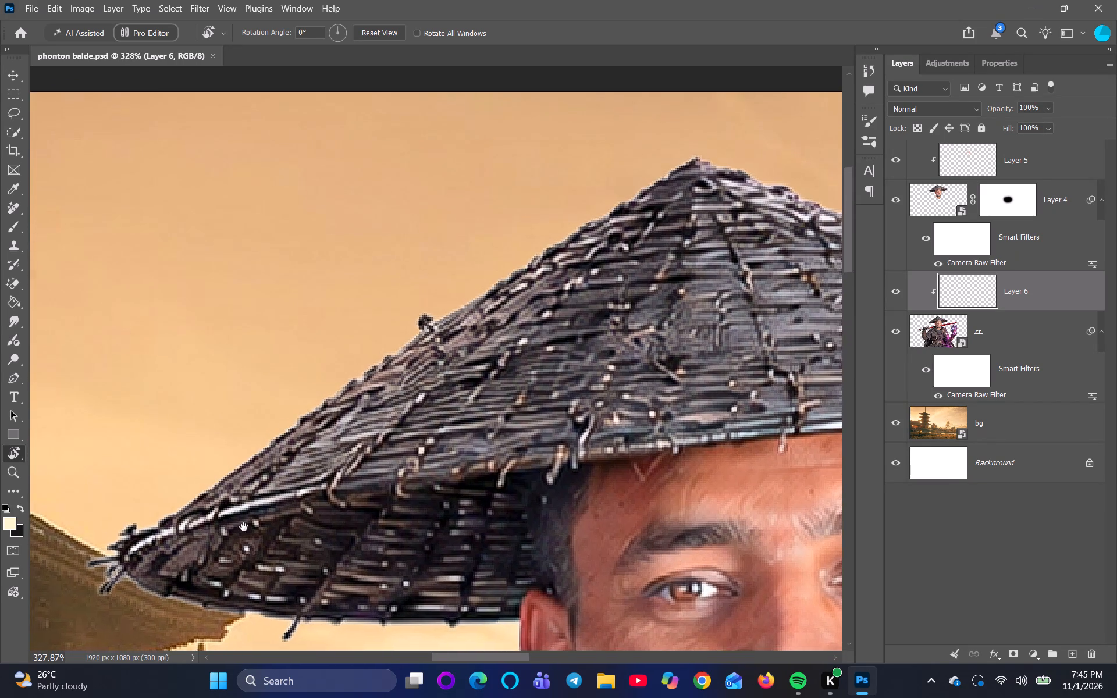
drag(244, 527, 255, 505)
scroll(258, 505, up, 5)
scroll(133, 462, down, 1)
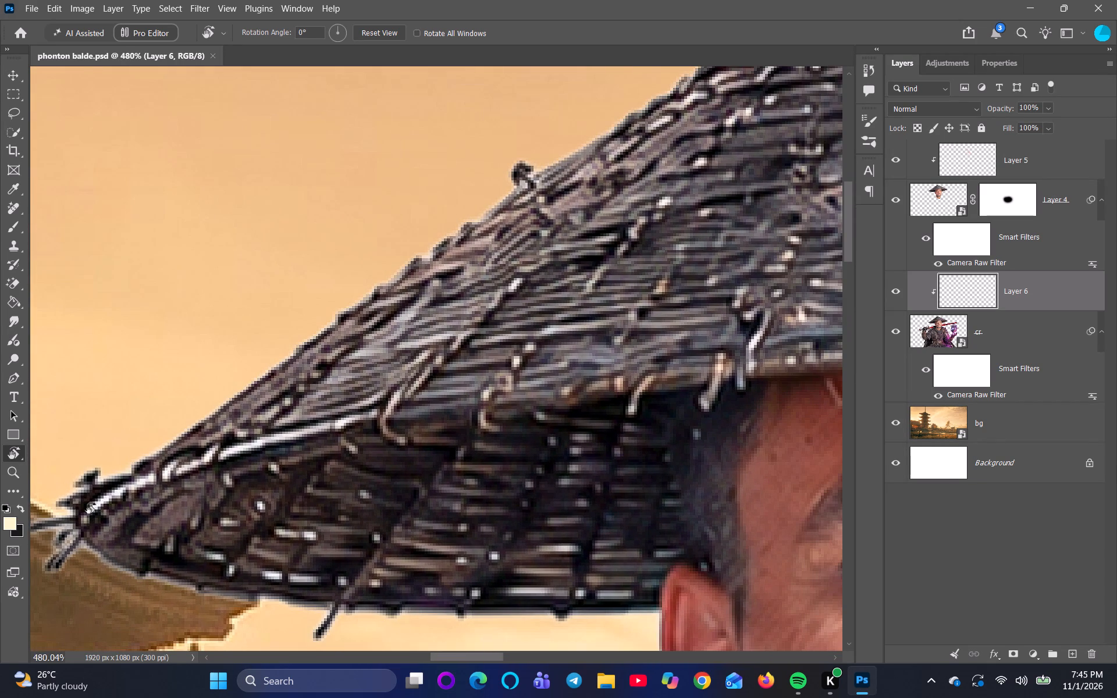
click(2, 222)
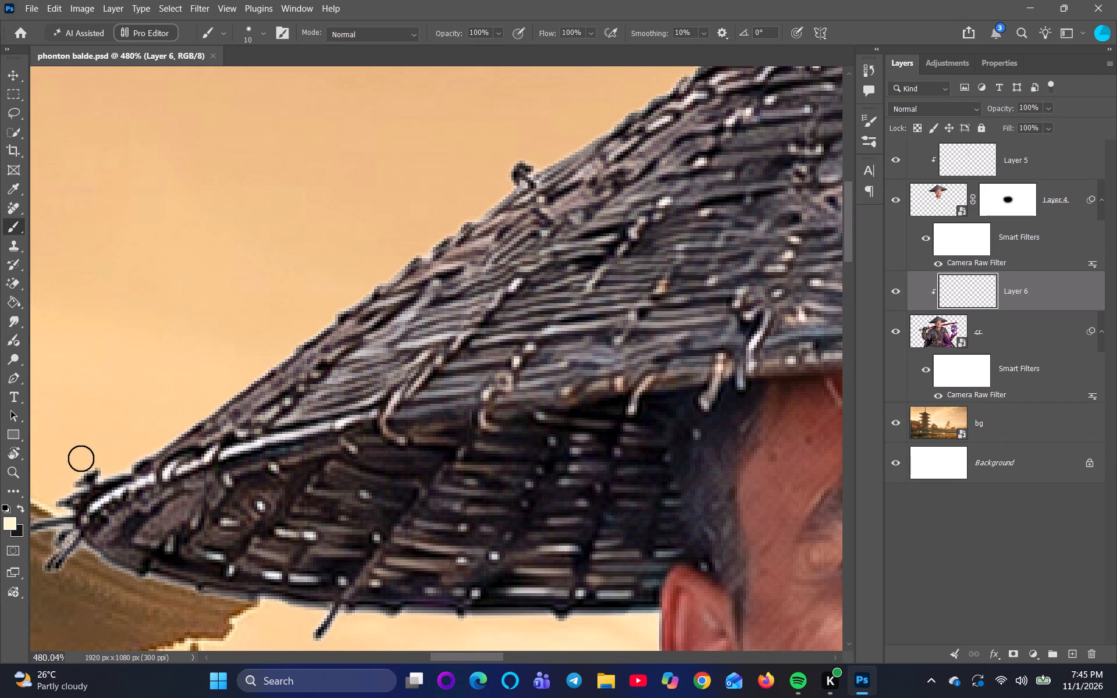
scroll(81, 458, up, 2)
key(bracketleft)
key(bracketleft)
text([[[)
scroll(77, 486, up, 7)
key(space)
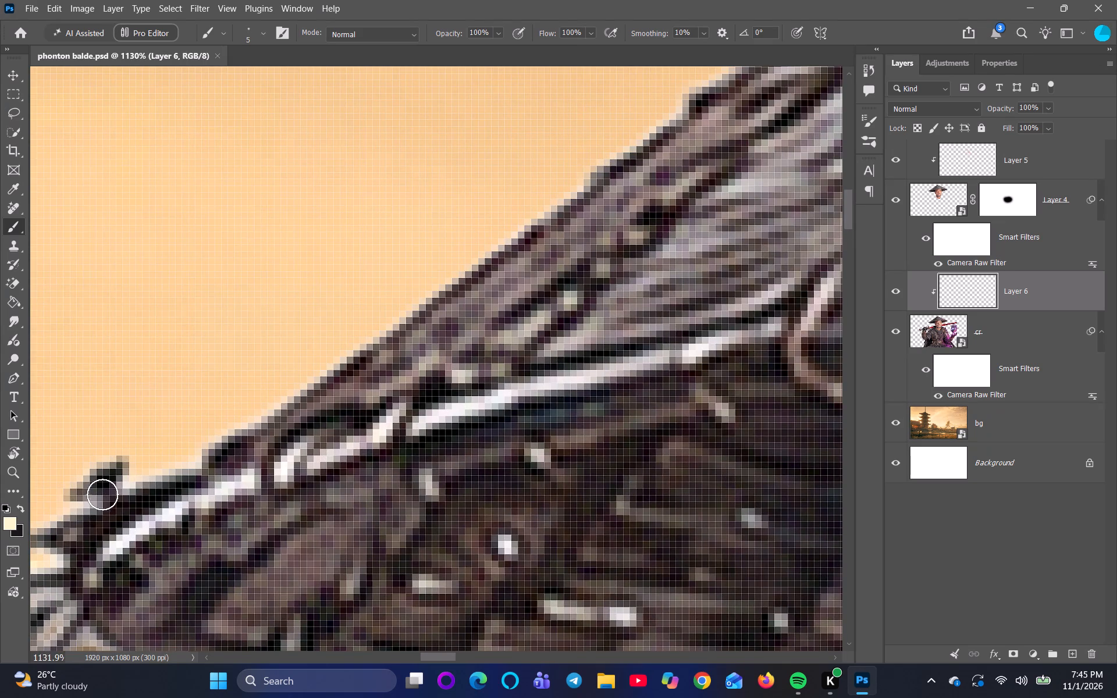
drag(105, 486, 135, 472)
drag(124, 475, 198, 459)
drag(163, 463, 266, 408)
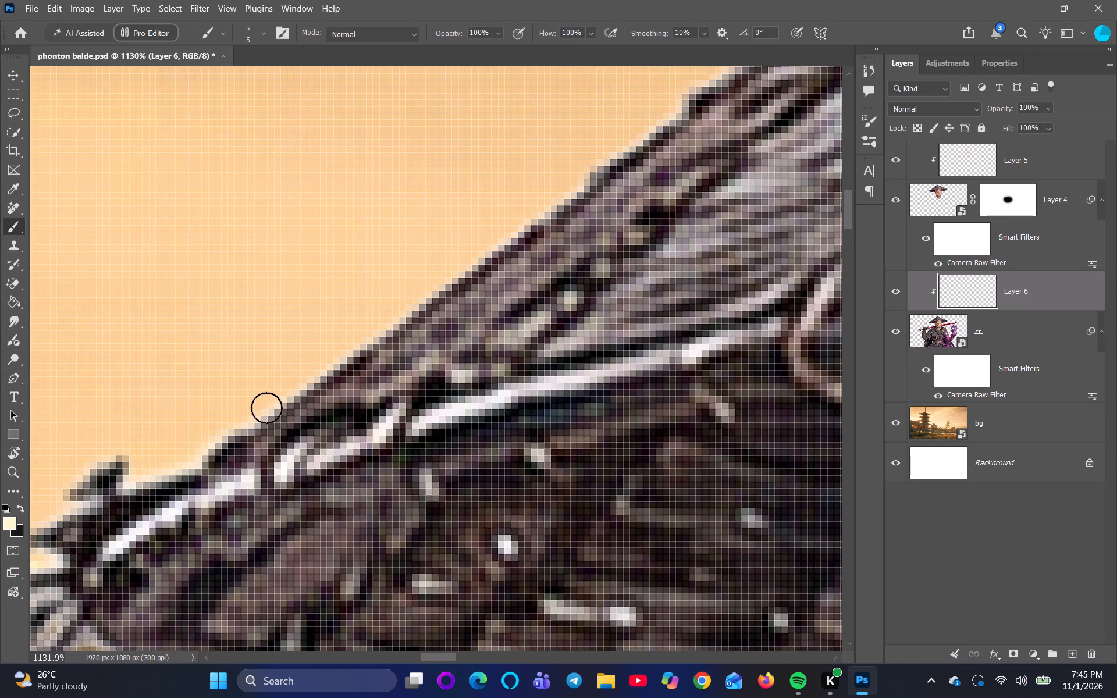
drag(266, 408, 275, 386)
drag(218, 423, 326, 352)
drag(301, 378, 408, 303)
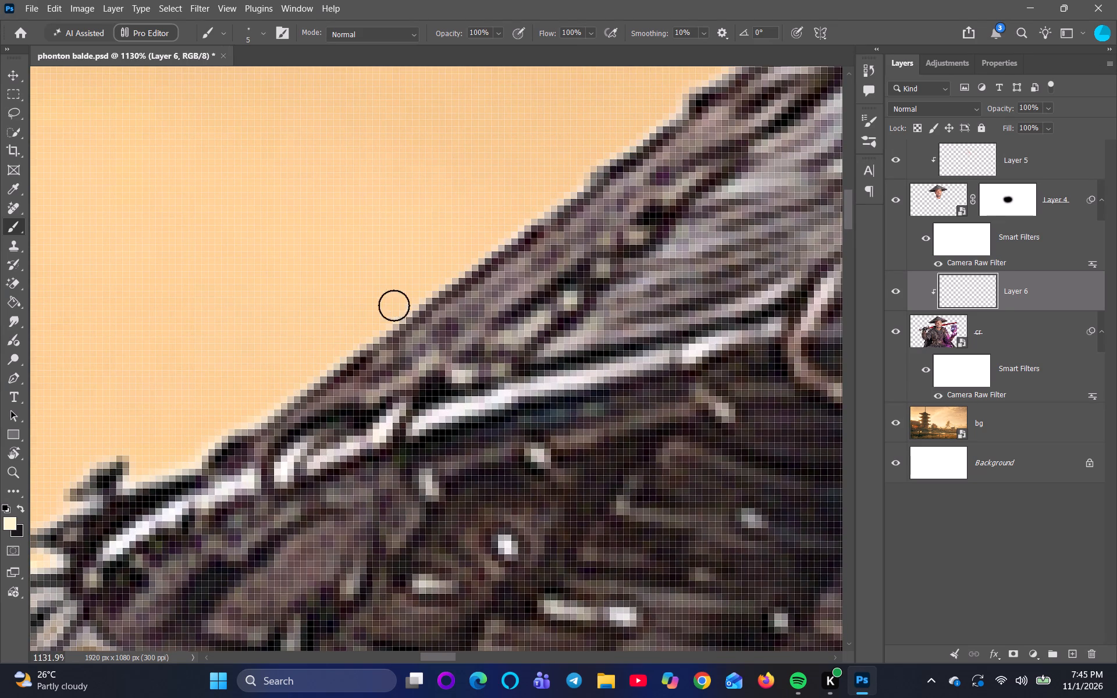
drag(349, 352, 398, 317)
drag(398, 317, 436, 282)
Reduce the brush to 2 px and retrace the hat's lower left sloping edge with cream highlight strokes on Layer 6.
scroll(283, 368, up, 11)
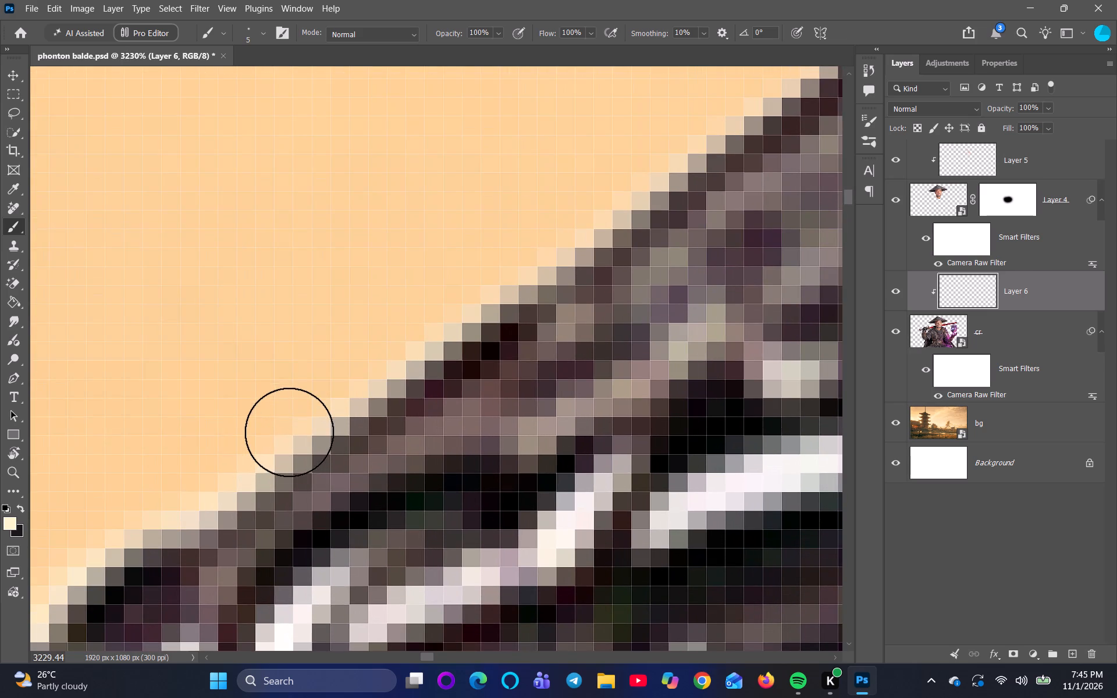
key(bracketleft)
key(bracketleft)
key(bracketleft)
drag(333, 403, 341, 398)
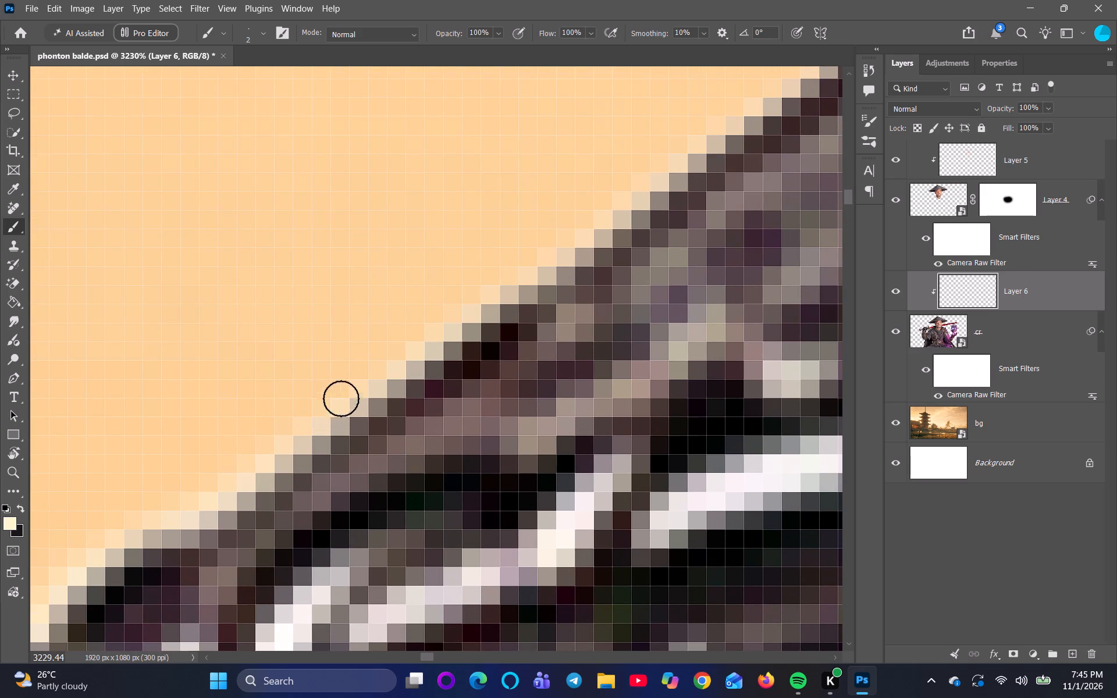
drag(341, 398, 418, 355)
drag(432, 348, 603, 223)
drag(533, 287, 744, 152)
drag(625, 232, 734, 151)
Extend the cream highlight strokes further up the hat's left slope on Layer 6 with the 2 px brush.
scroll(391, 419, down, 6)
key(space)
key(space)
key(space)
key(space)
key(space)
drag(620, 347, 414, 618)
drag(341, 557, 467, 468)
drag(400, 514, 508, 429)
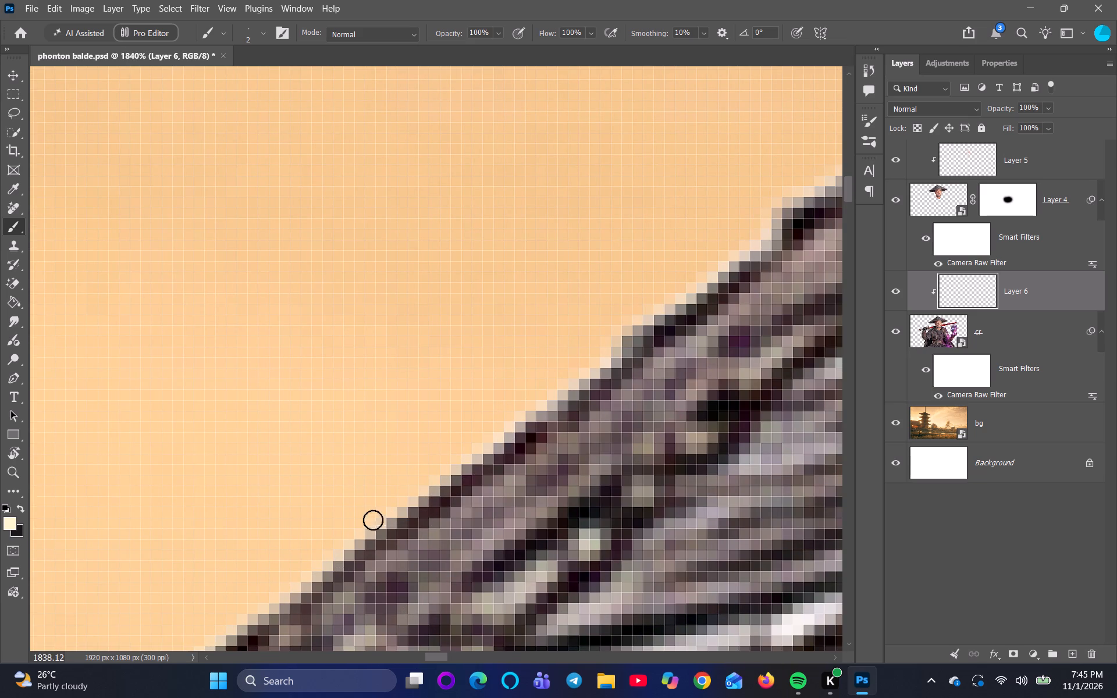
drag(371, 522, 494, 476)
drag(395, 515, 465, 480)
Switch to Layer 5 and paint the cream highlight around the protruding straw and left tip of the hat brim.
click(932, 202)
click(956, 168)
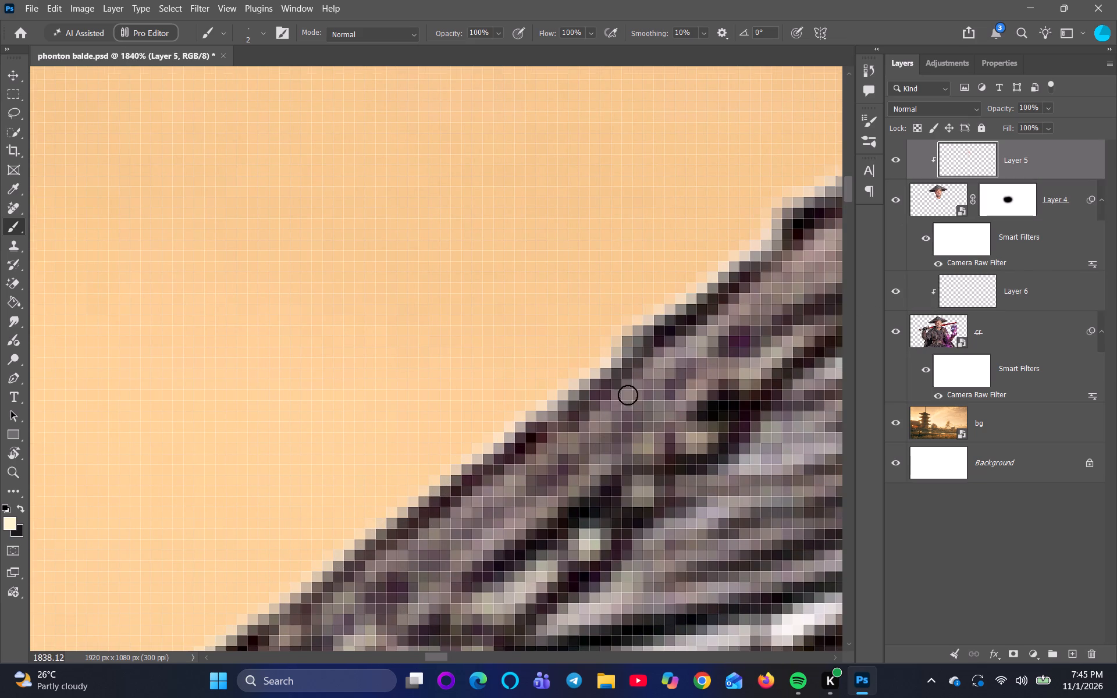
scroll(593, 437, down, 5)
key(space)
key(space)
key(space)
key(space)
key(space)
key(space)
key(space)
key(space)
key(space)
key(space)
key(space)
key(space)
key(space)
key(space)
key(space)
key(space)
drag(507, 590, 691, 406)
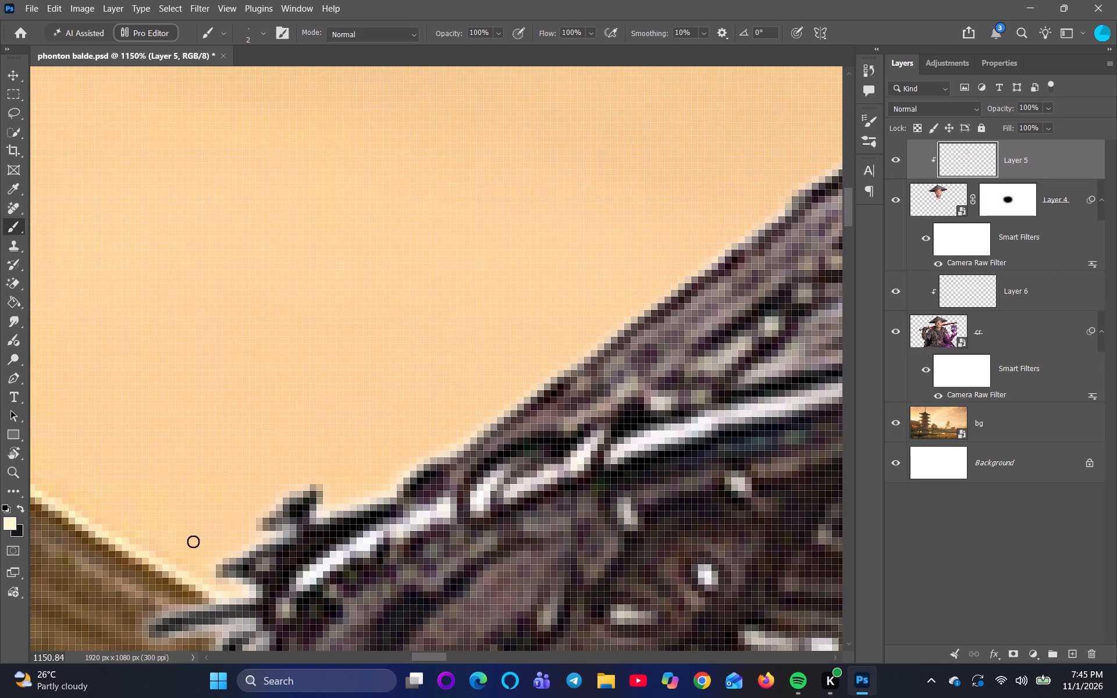
drag(227, 560, 303, 540)
key(ctrl+z)
drag(241, 564, 282, 536)
drag(273, 524, 311, 490)
drag(319, 498, 347, 504)
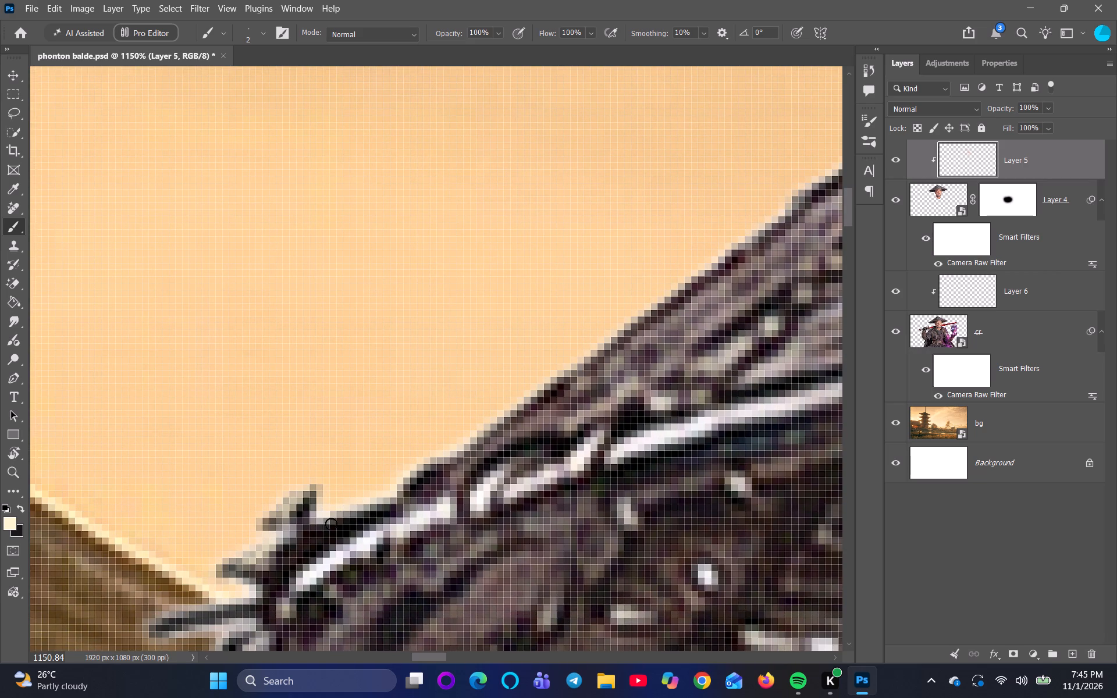
drag(333, 525, 400, 496)
Paint the cream highlight along the stepped edge just above the hat's left brim tip on Layer 5.
scroll(373, 492, up, 12)
drag(393, 466, 476, 389)
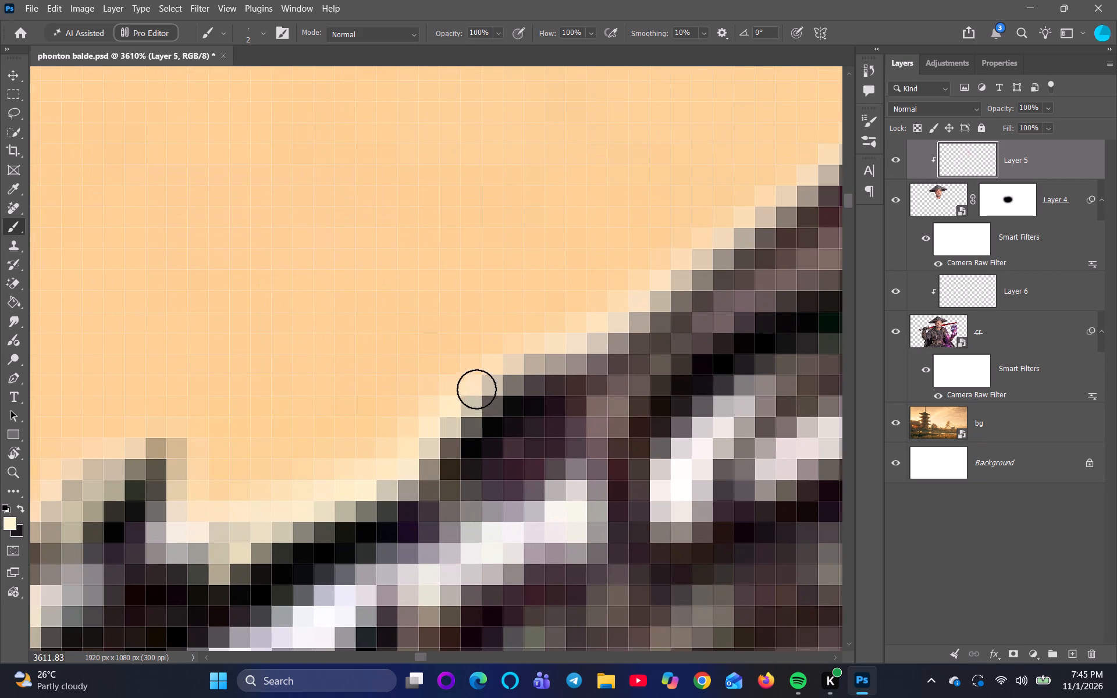
drag(476, 389, 558, 363)
drag(498, 383, 744, 254)
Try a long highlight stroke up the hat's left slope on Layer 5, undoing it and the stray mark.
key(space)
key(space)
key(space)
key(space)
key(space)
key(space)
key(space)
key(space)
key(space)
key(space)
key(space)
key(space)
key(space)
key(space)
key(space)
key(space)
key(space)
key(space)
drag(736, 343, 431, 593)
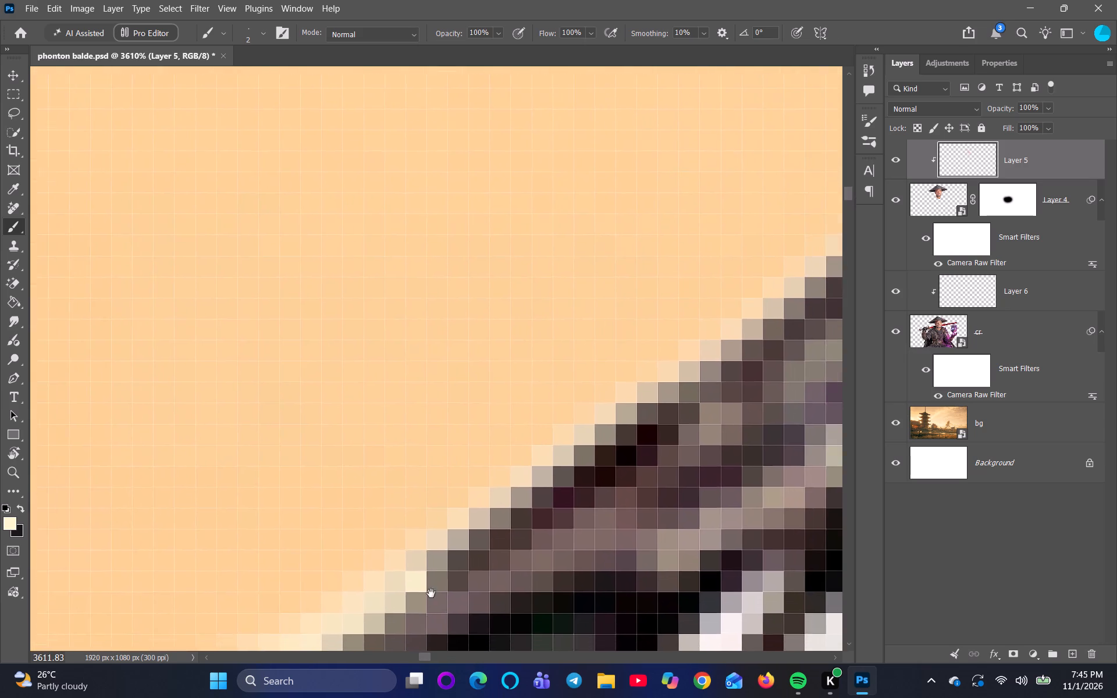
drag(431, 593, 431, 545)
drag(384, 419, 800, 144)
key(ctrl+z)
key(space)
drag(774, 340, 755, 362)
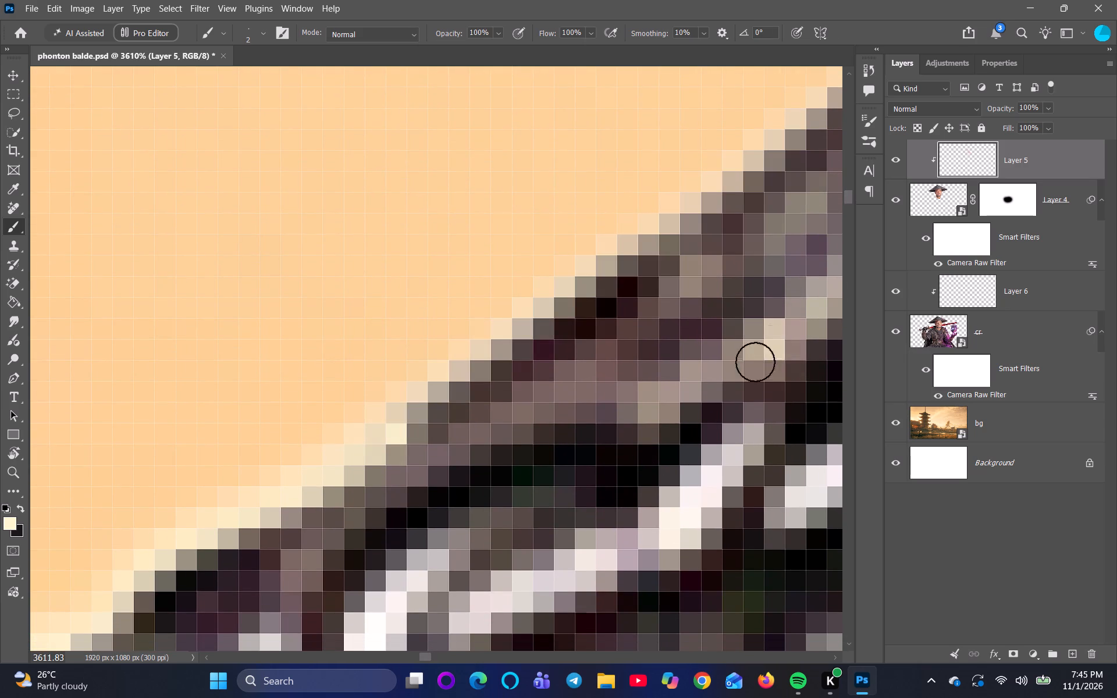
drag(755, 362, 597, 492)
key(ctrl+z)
Paint the cream highlight along the lower part of the hat's left slope on Layer 5 in short overlapping strokes.
key(space)
key(space)
key(space)
key(space)
key(space)
key(space)
key(space)
key(space)
key(space)
key(space)
key(space)
drag(629, 412, 588, 426)
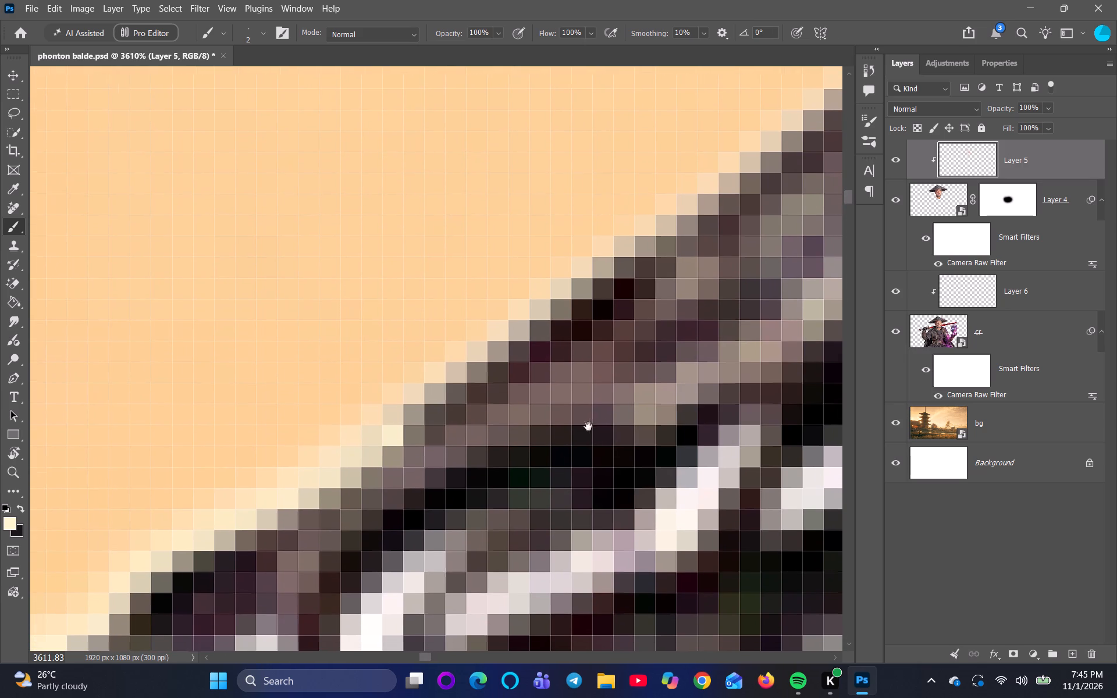
drag(588, 426, 514, 480)
drag(257, 484, 350, 428)
drag(301, 466, 476, 354)
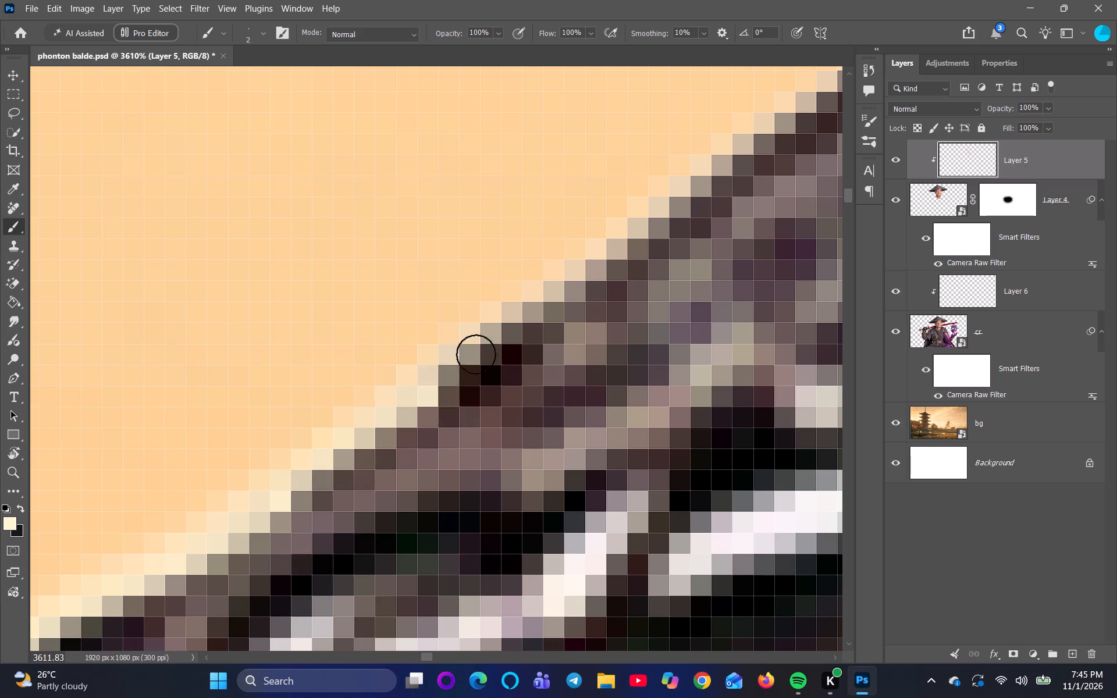
drag(476, 354, 575, 229)
drag(514, 291, 681, 198)
drag(644, 228, 732, 167)
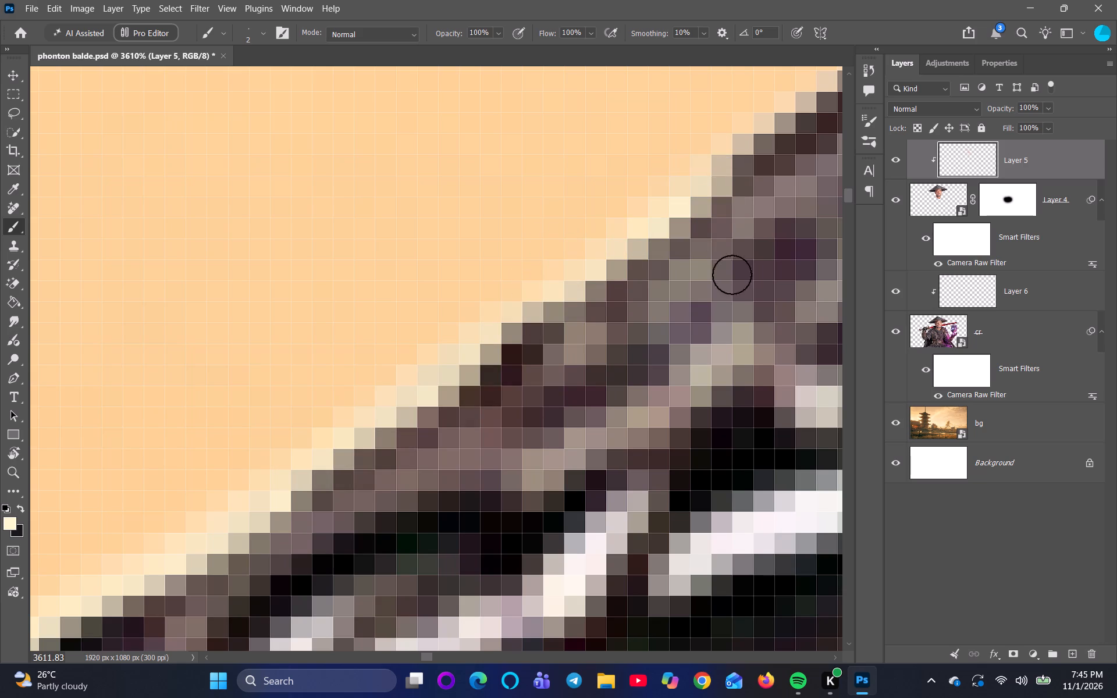
Continue the cream highlight on Layer 5 along the middle of the hat's left slope in overlapping strokes.
key(space)
key(space)
key(space)
key(space)
key(space)
key(space)
key(space)
key(space)
key(space)
drag(743, 328, 416, 611)
drag(379, 456, 627, 255)
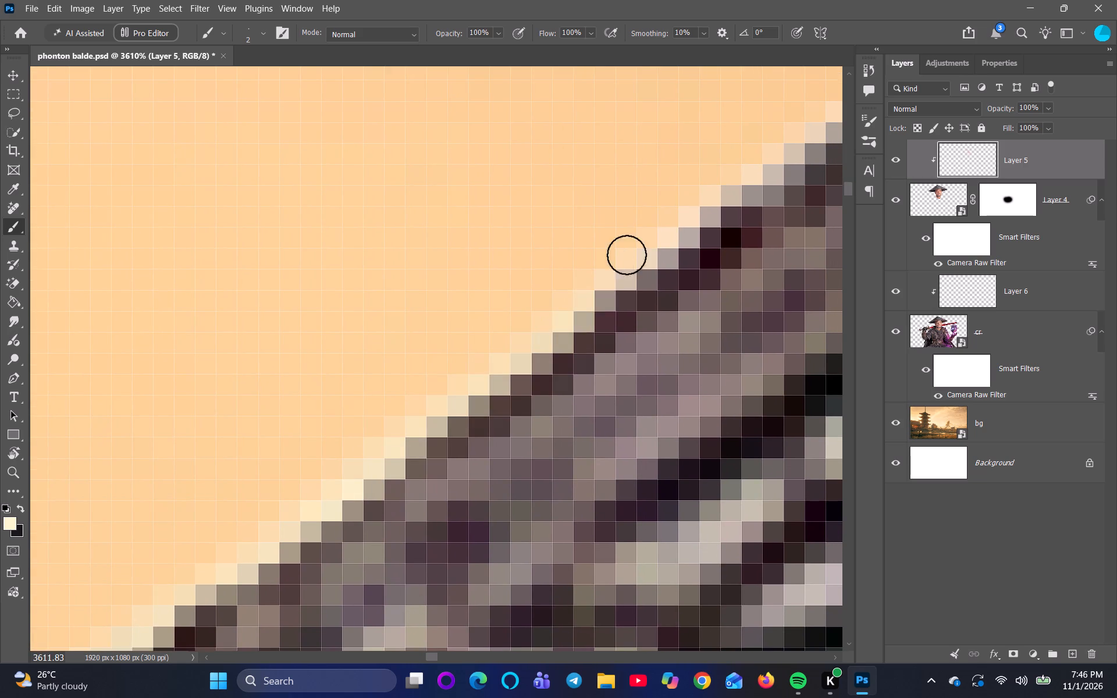
drag(627, 255, 735, 182)
key(space)
key(space)
key(space)
drag(774, 317, 367, 586)
drag(386, 414, 617, 226)
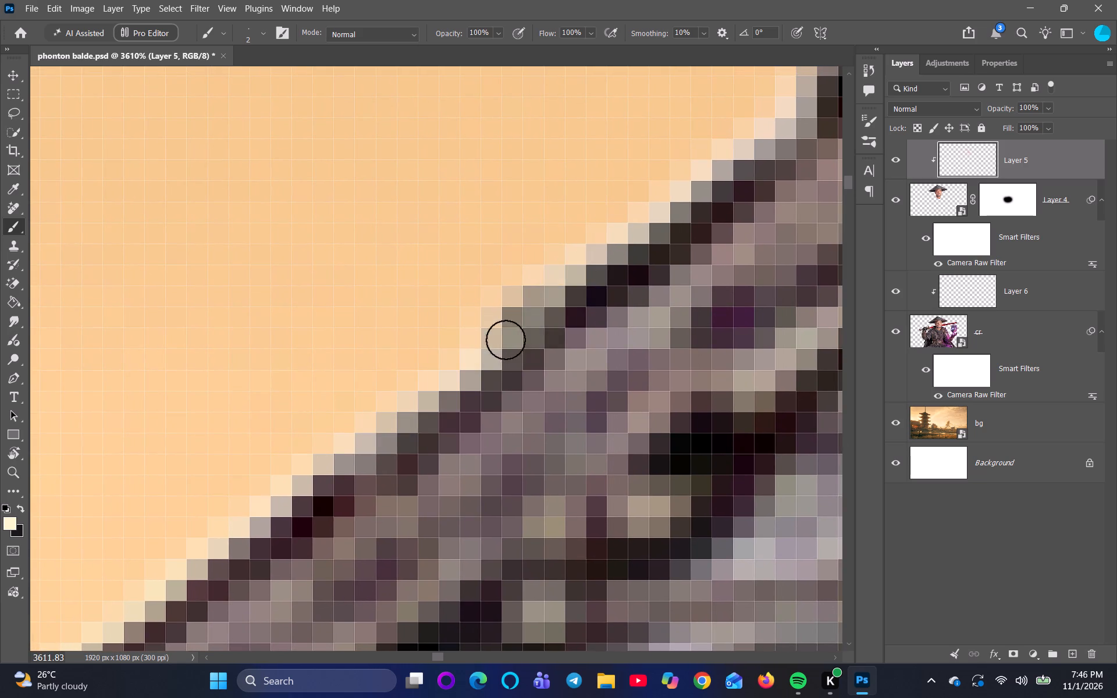
drag(535, 318, 824, 115)
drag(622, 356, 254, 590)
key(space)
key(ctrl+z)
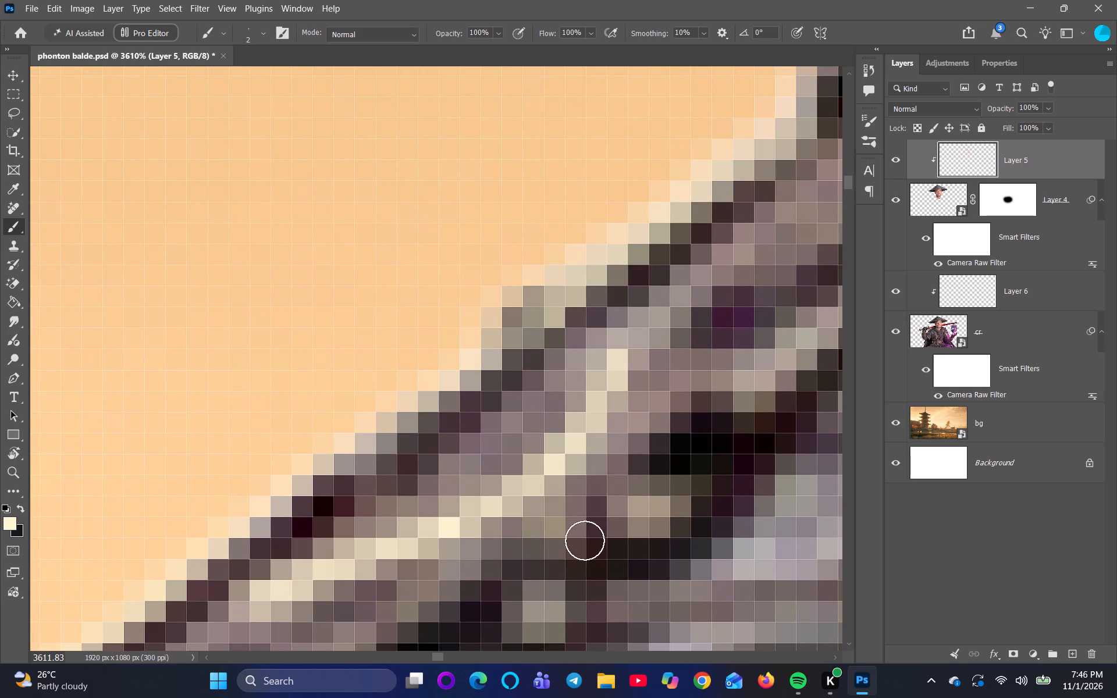
Paint the cream highlight on Layer 5 over the small straw step further up the hat's left slope.
key(space)
key(space)
key(space)
key(space)
key(space)
key(space)
key(space)
key(space)
key(space)
key(space)
key(space)
key(space)
key(space)
key(space)
key(space)
key(space)
drag(729, 398, 415, 652)
drag(518, 337, 808, 222)
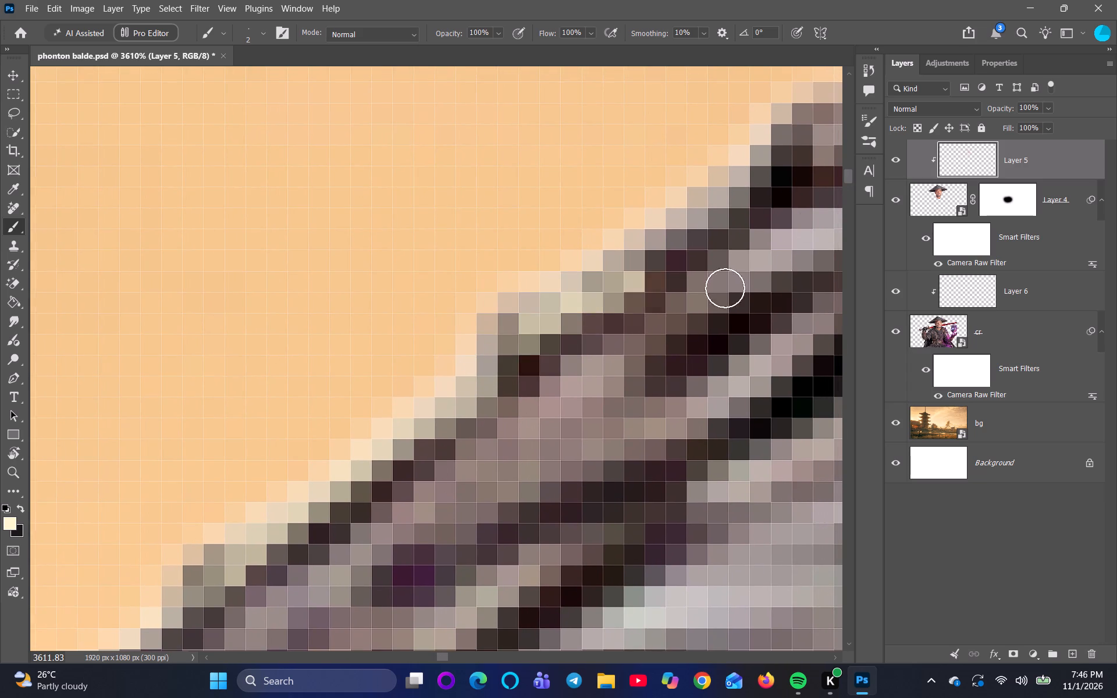
drag(569, 314, 743, 250)
Brush longer cream highlight strokes on Layer 5 along the jagged edge leading up toward the dark straw knot.
key(space)
key(space)
key(space)
key(space)
key(space)
key(space)
key(space)
key(space)
key(space)
key(space)
key(space)
key(space)
key(space)
key(space)
key(space)
key(space)
key(space)
key(space)
key(space)
key(space)
scroll(748, 353, down, 4)
scroll(547, 485, down, 6)
drag(616, 466, 540, 505)
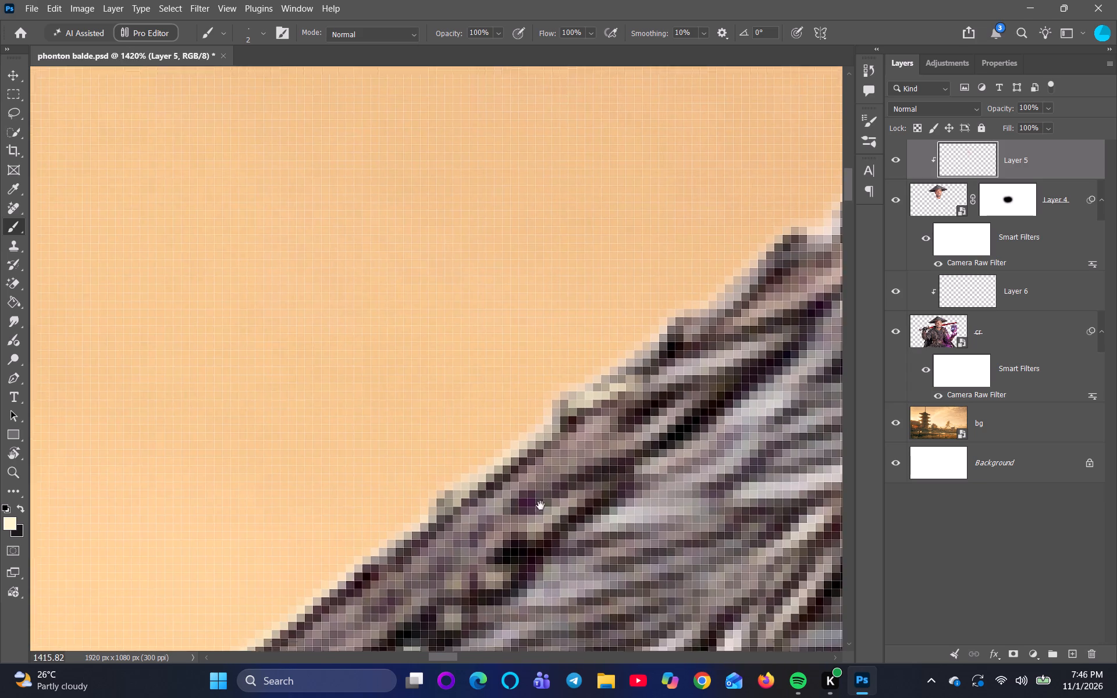
drag(540, 505, 275, 643)
click(317, 521)
drag(257, 554, 371, 457)
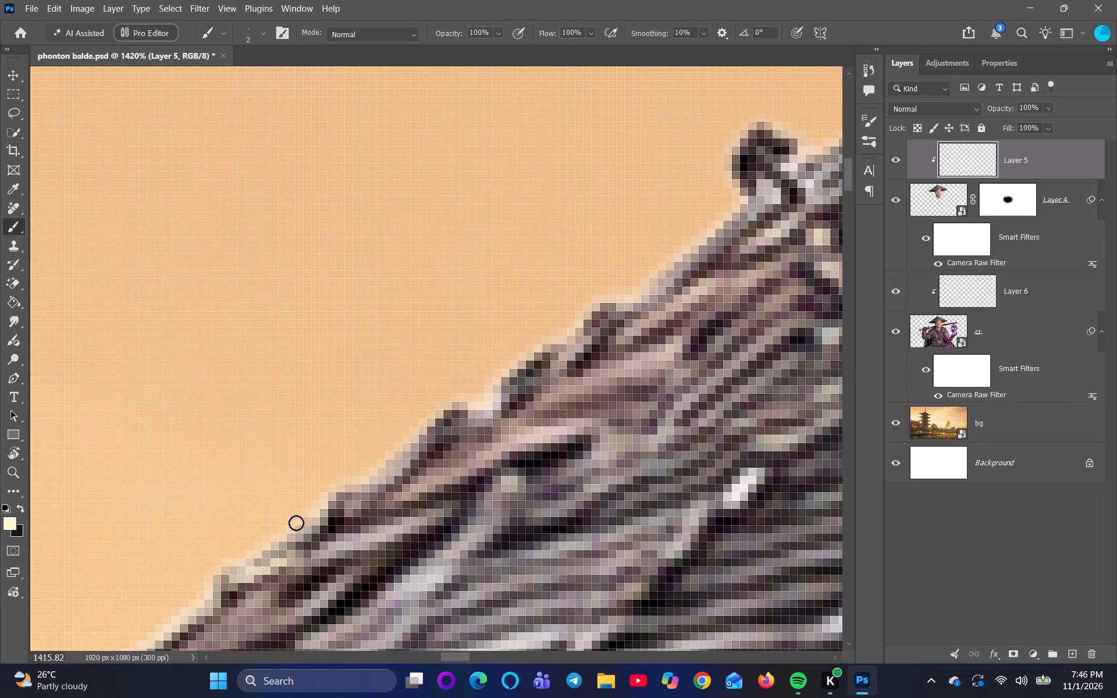
drag(290, 527, 410, 435)
drag(389, 454, 508, 384)
Reinforce the cream highlight on Layer 5 at close range along the first jagged straw ends below the knot.
key(space)
key(space)
key(space)
key(space)
key(space)
key(space)
key(space)
scroll(349, 492, up, 8)
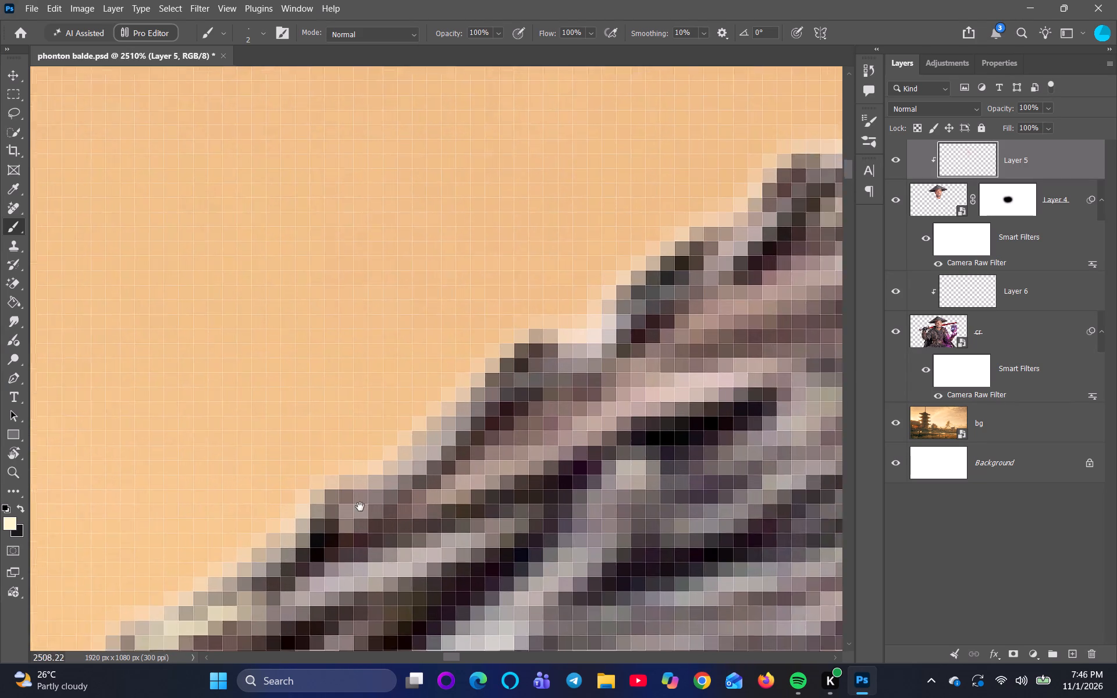
drag(225, 572, 371, 441)
drag(254, 557, 380, 442)
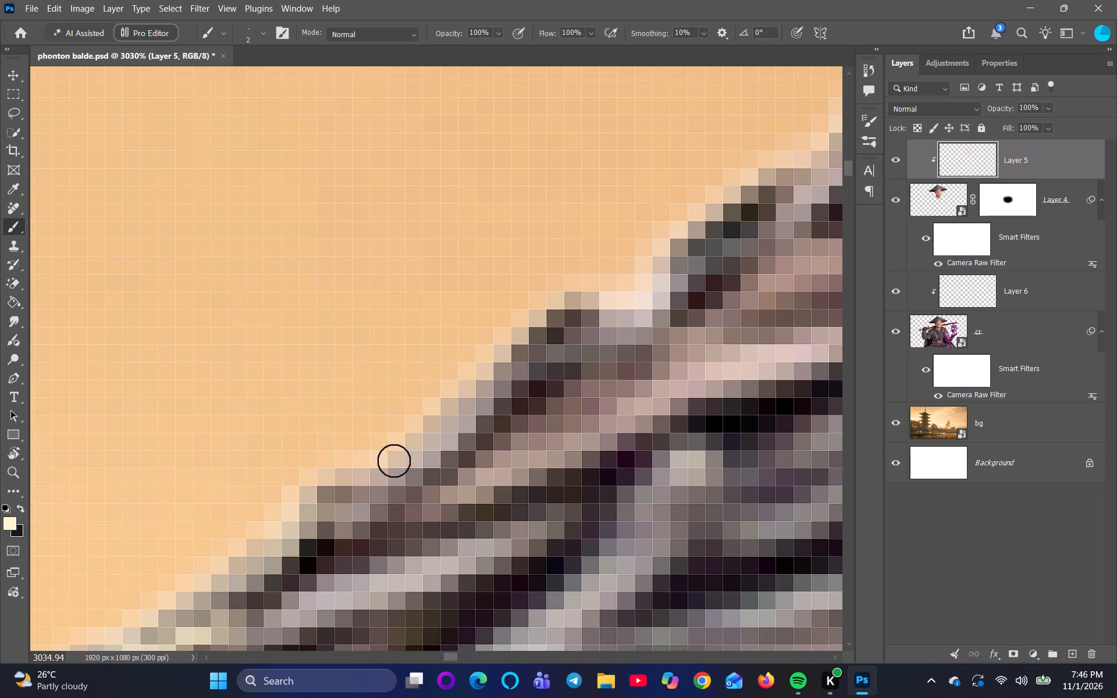
drag(397, 465, 522, 358)
drag(532, 355, 628, 288)
Paint the cream highlight on Layer 5 over the next two straw bumps below the dark knot.
key(space)
key(space)
key(space)
key(space)
drag(677, 334, 457, 568)
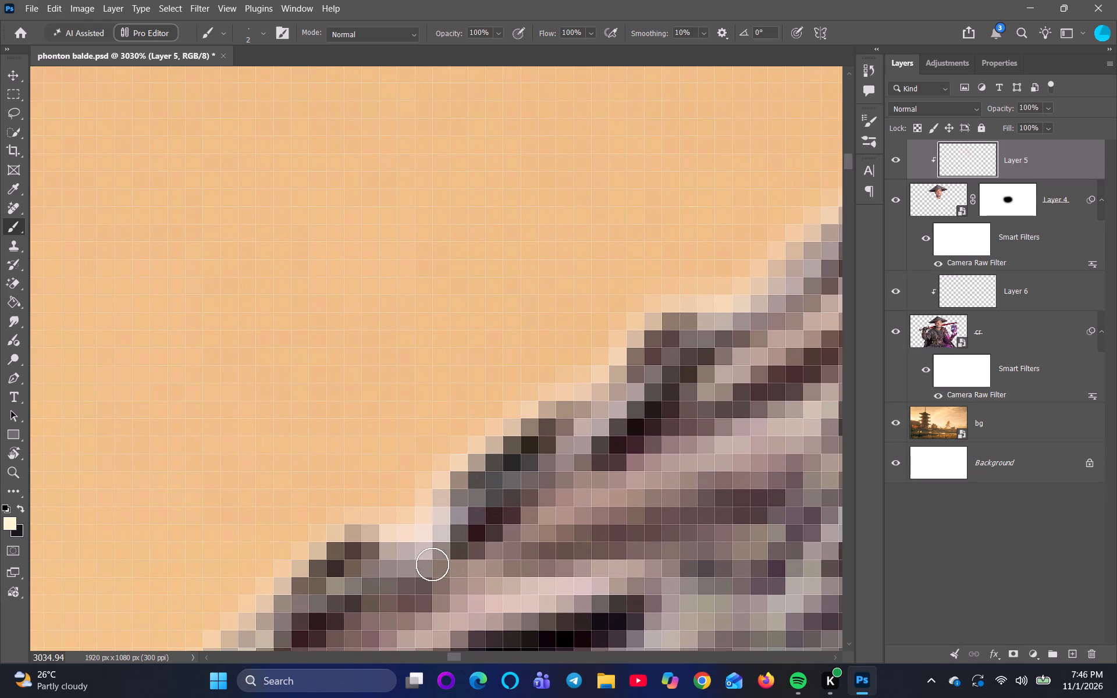
drag(401, 487, 505, 440)
drag(461, 463, 556, 429)
drag(571, 381, 579, 376)
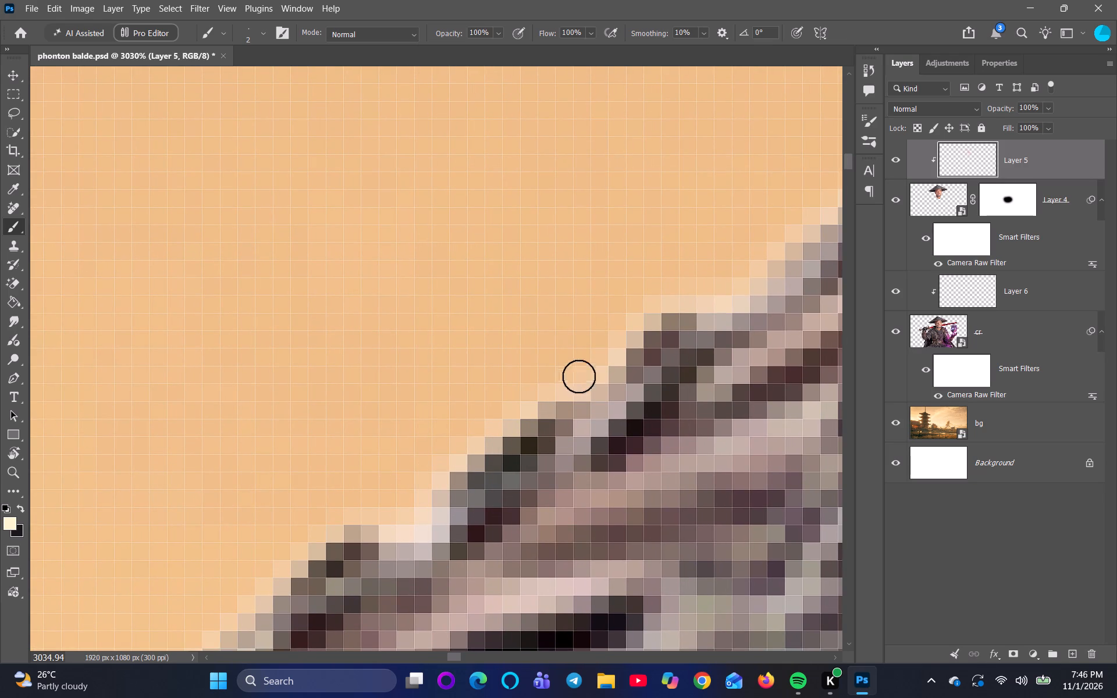
drag(579, 376, 741, 298)
Paint the cream highlight on Layer 5 up to the dark straw knot and around the knot's left side.
key(space)
key(space)
drag(761, 382, 399, 586)
drag(376, 515, 557, 365)
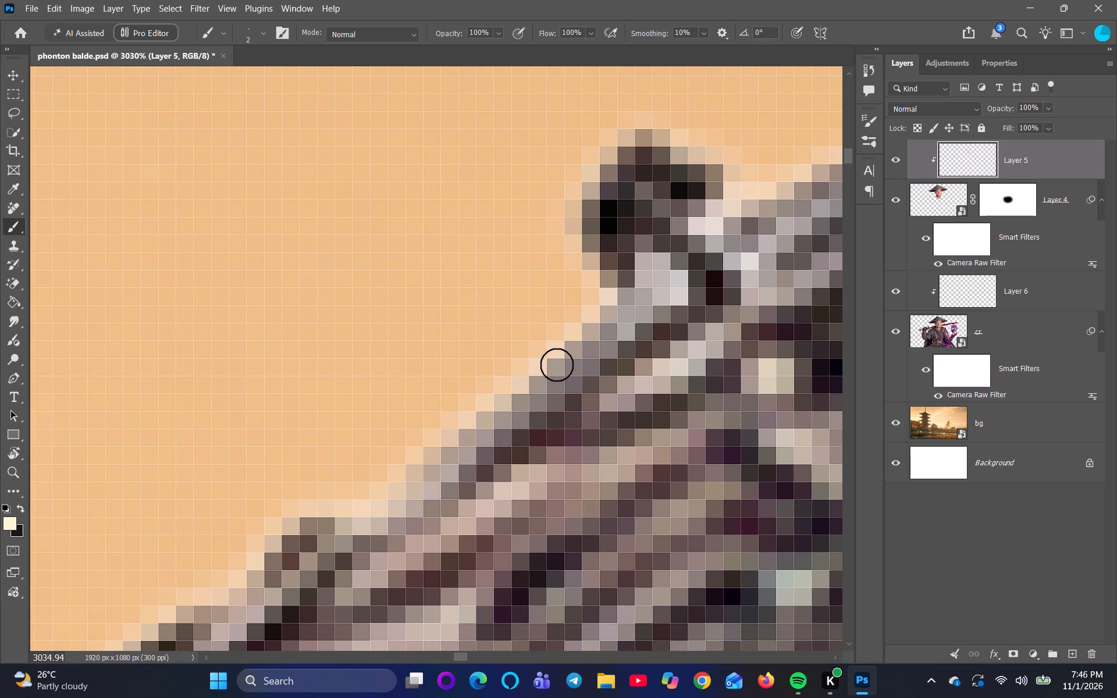
drag(557, 365, 552, 371)
drag(458, 433, 680, 309)
drag(657, 308, 631, 172)
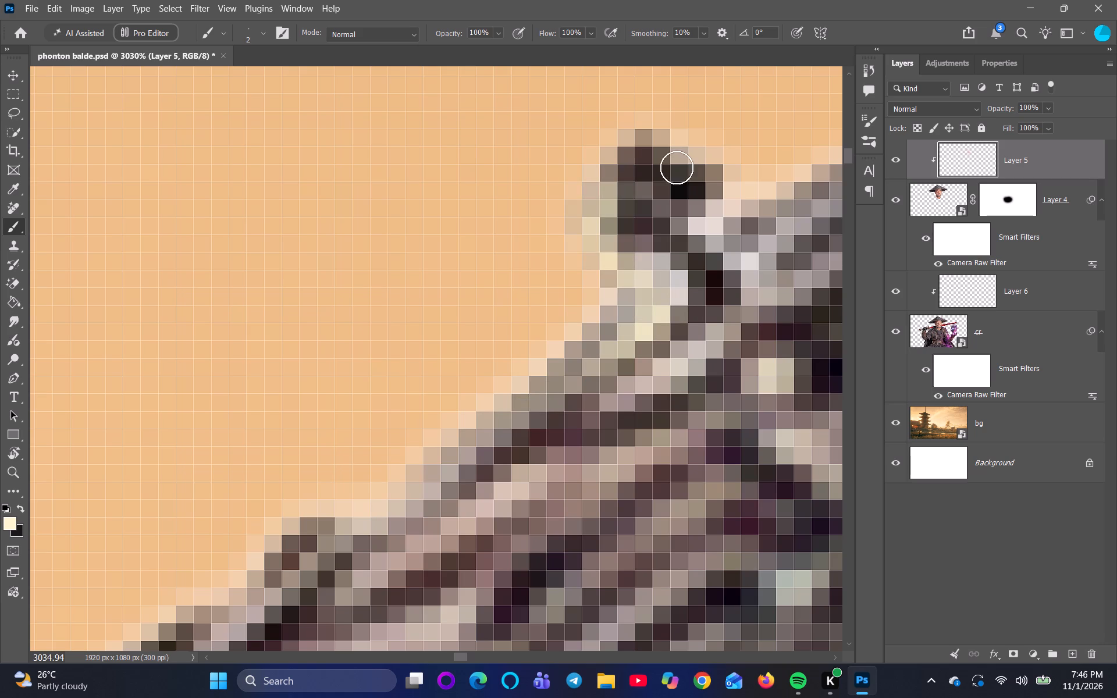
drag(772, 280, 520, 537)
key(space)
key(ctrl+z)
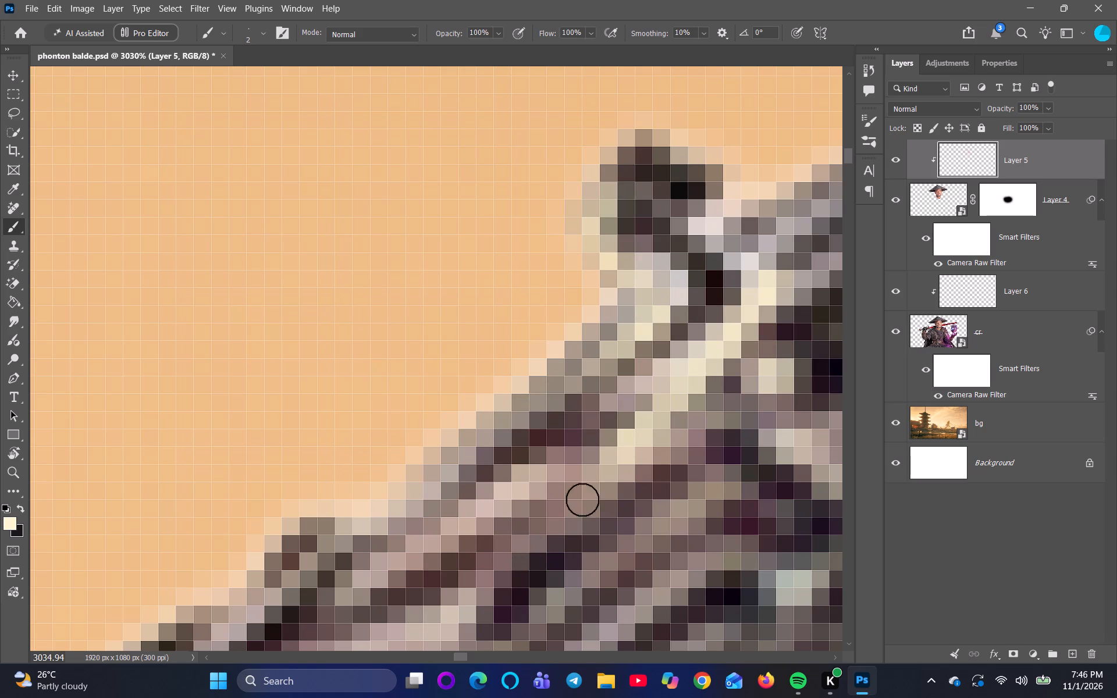
Paint the cream highlight on Layer 5 along the straw edge just above the dark knot.
key(space)
key(space)
key(space)
key(space)
scroll(609, 443, down, 3)
key(space)
key(space)
key(space)
key(space)
key(space)
key(space)
key(space)
key(space)
key(space)
key(space)
key(space)
key(space)
key(space)
drag(748, 401, 351, 528)
scroll(346, 499, up, 3)
drag(318, 349, 439, 295)
drag(347, 341, 507, 296)
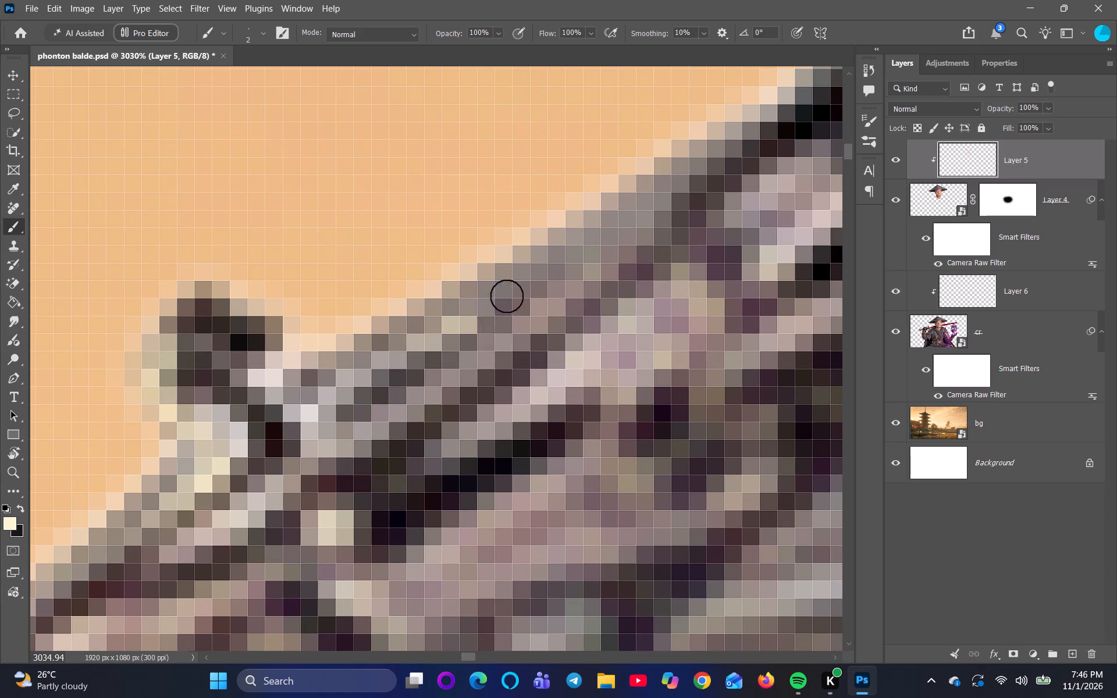
drag(507, 296, 539, 278)
drag(442, 296, 701, 147)
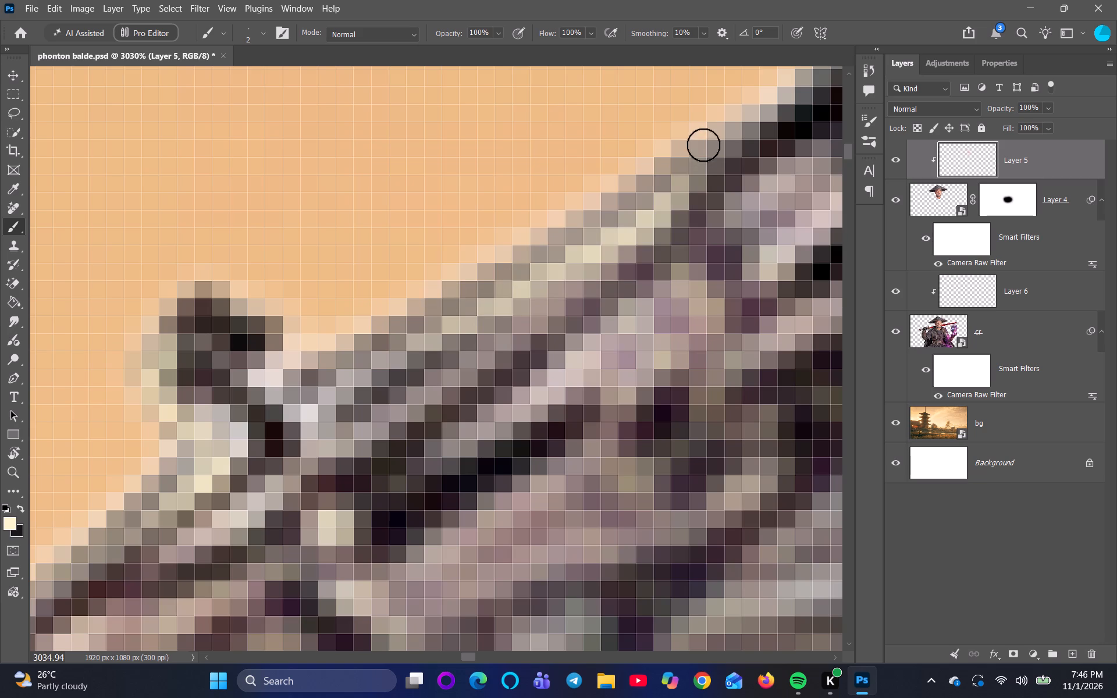
Extend the cream highlight on Layer 5 up the dark stepped straw edge on the hat's upper left slope.
key(space)
key(space)
key(space)
key(space)
key(space)
key(space)
key(space)
key(space)
key(space)
key(space)
key(space)
key(space)
key(space)
key(space)
key(space)
key(space)
key(space)
key(space)
key(space)
key(space)
drag(734, 263, 407, 583)
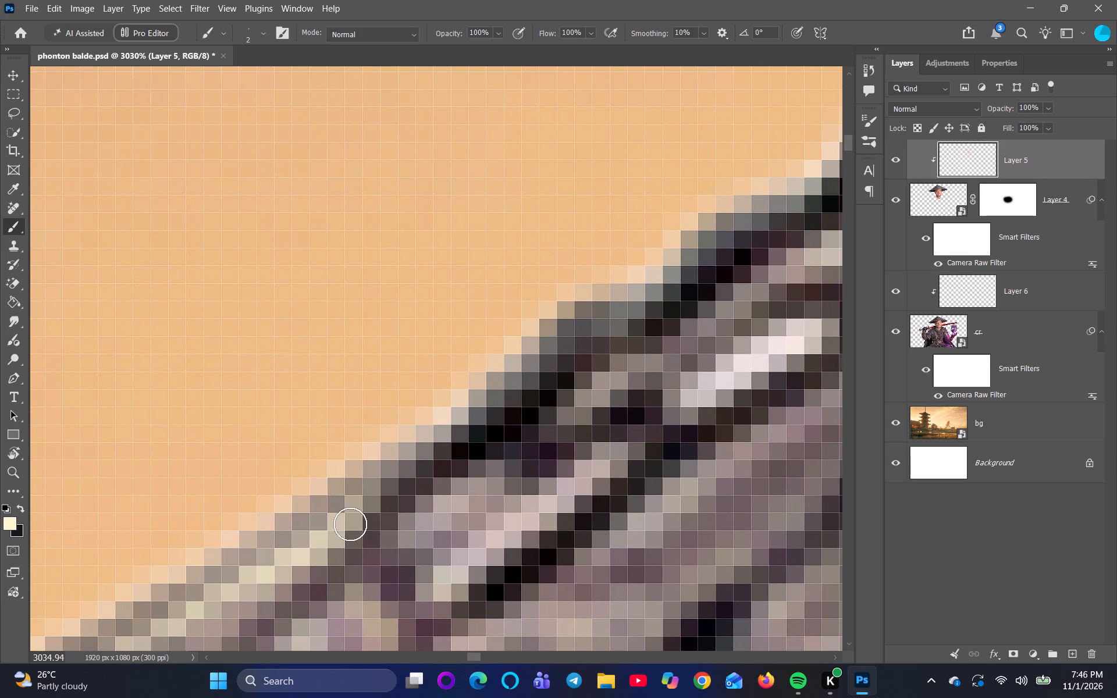
drag(351, 491, 627, 298)
drag(619, 313, 451, 439)
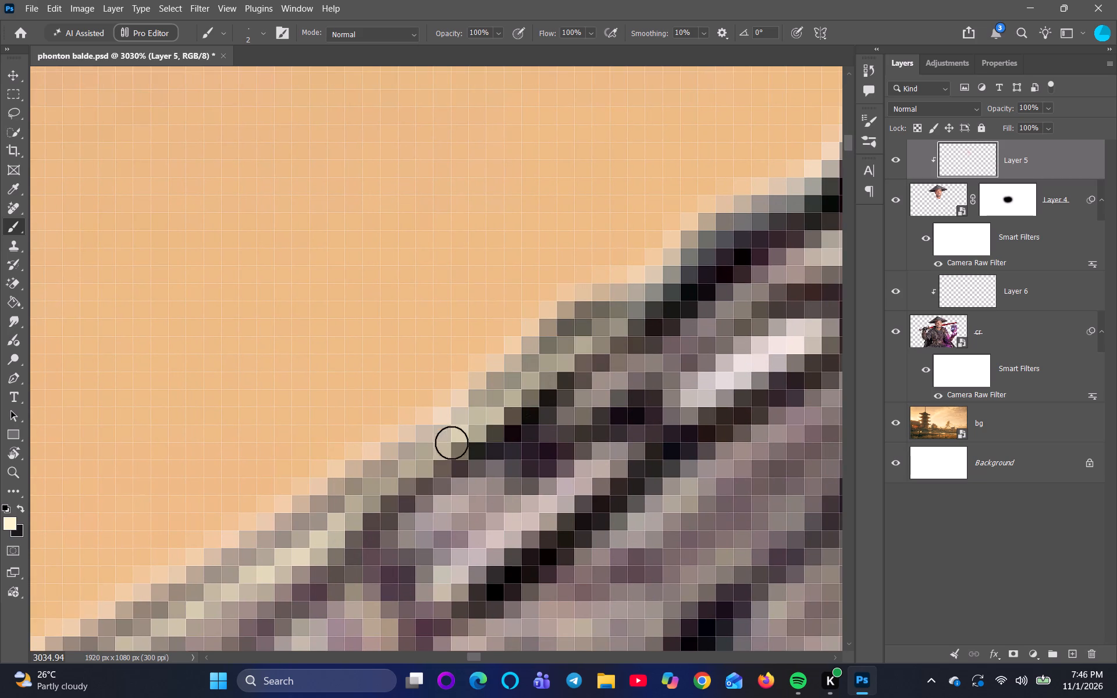
Extend the cream highlight on Layer 5 over the next two dark straw bumps on the hat's upper left slope.
key(space)
key(space)
key(space)
key(space)
key(space)
key(space)
key(space)
key(space)
key(space)
key(space)
drag(691, 366, 348, 579)
drag(275, 508, 539, 357)
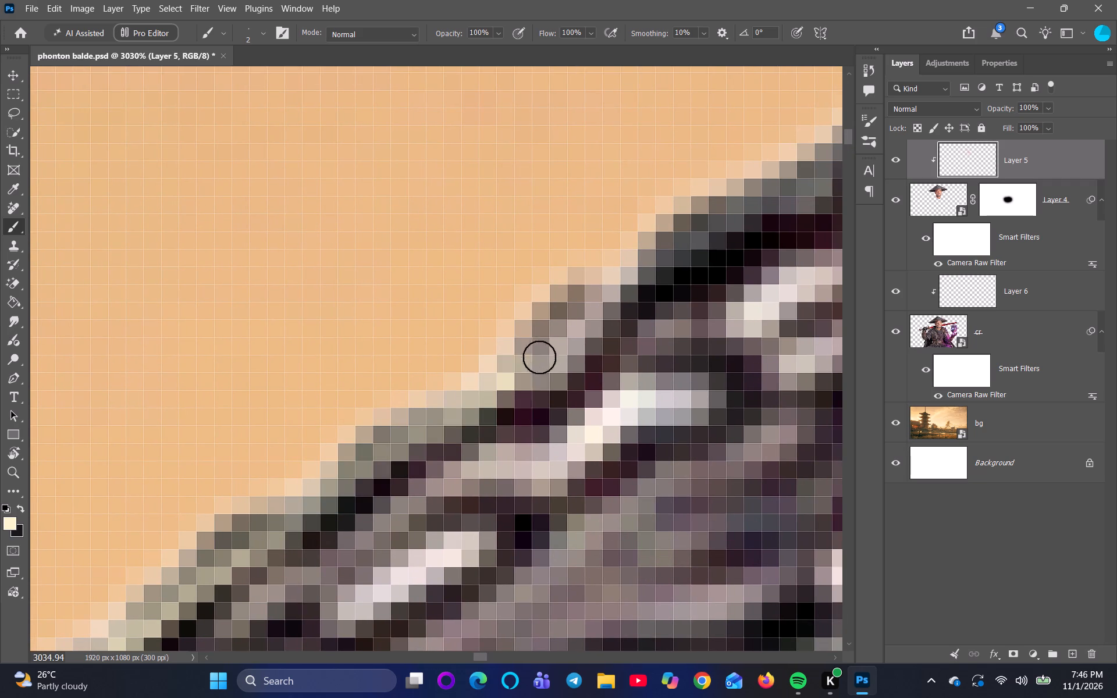
drag(539, 357, 668, 245)
drag(716, 209, 566, 346)
Paint the cream highlight on Layer 5 along the straw edge leading up to the small dark navy notch.
key(space)
key(space)
key(space)
key(space)
key(space)
key(space)
key(space)
key(space)
key(space)
key(space)
key(space)
key(space)
key(space)
drag(720, 326, 717, 330)
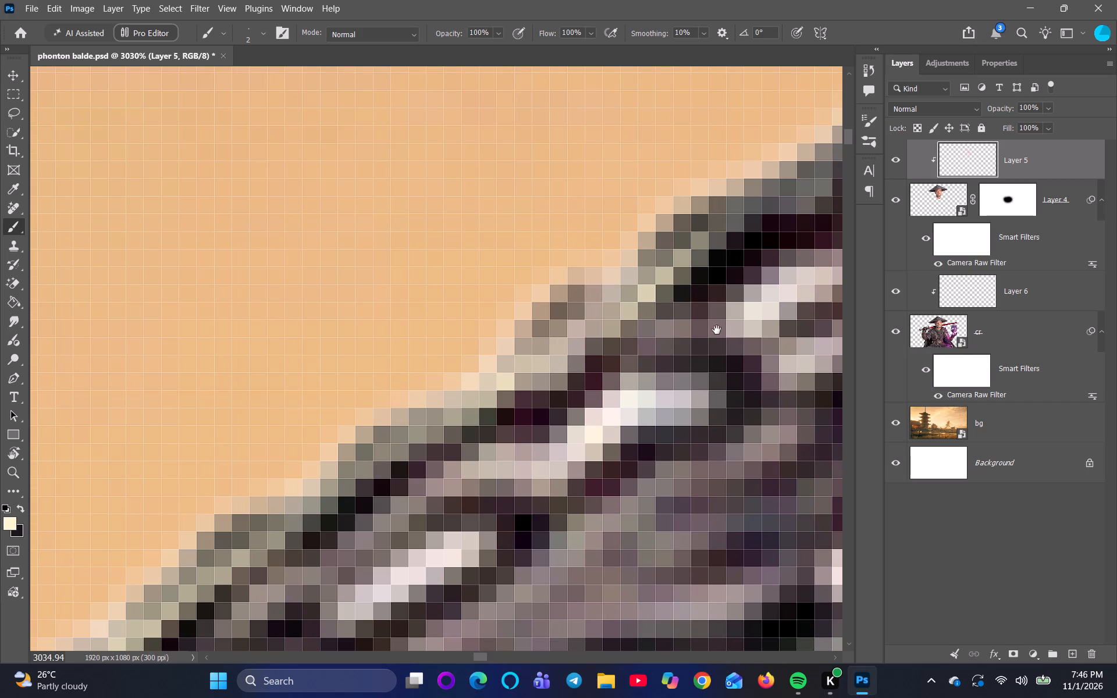
drag(717, 330, 241, 564)
drag(182, 480, 475, 356)
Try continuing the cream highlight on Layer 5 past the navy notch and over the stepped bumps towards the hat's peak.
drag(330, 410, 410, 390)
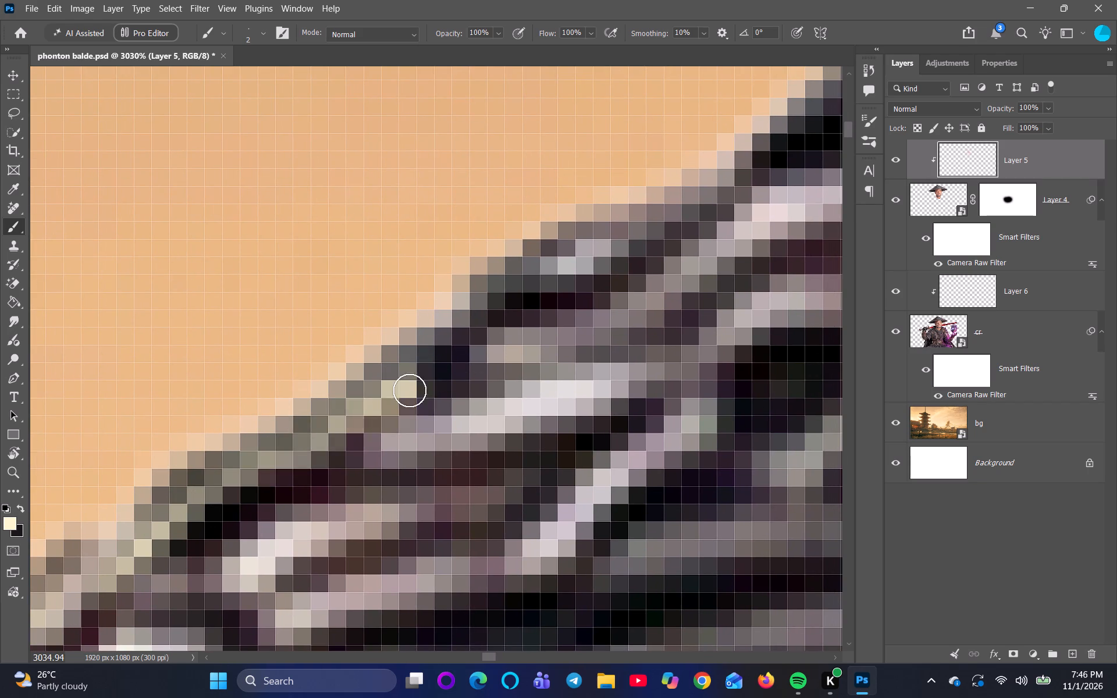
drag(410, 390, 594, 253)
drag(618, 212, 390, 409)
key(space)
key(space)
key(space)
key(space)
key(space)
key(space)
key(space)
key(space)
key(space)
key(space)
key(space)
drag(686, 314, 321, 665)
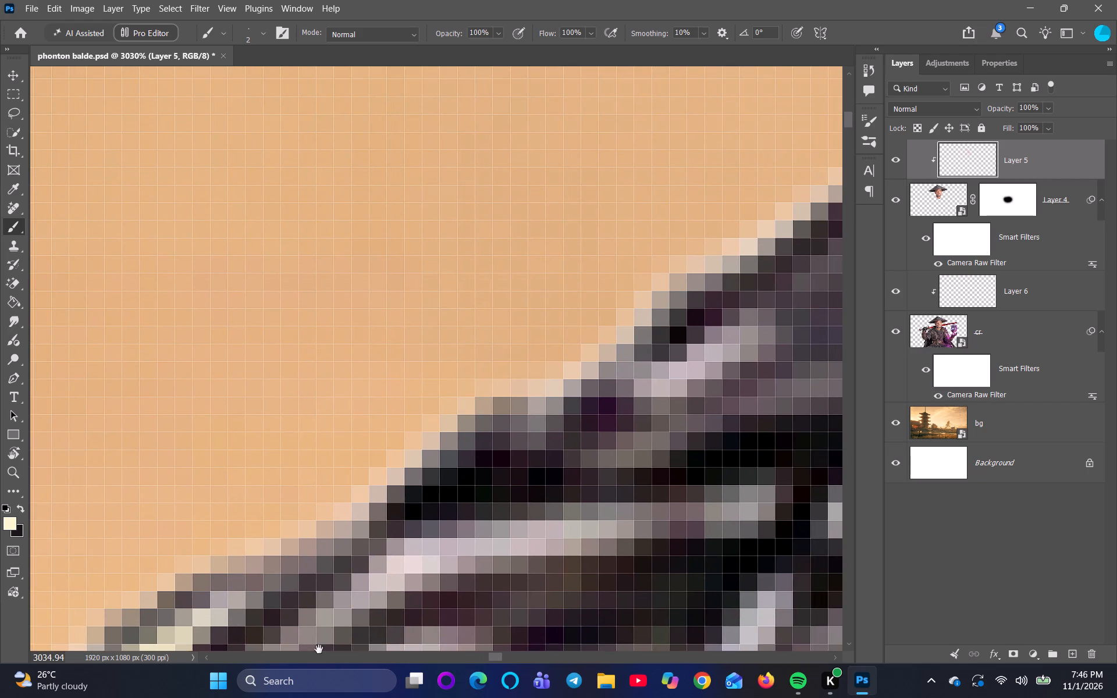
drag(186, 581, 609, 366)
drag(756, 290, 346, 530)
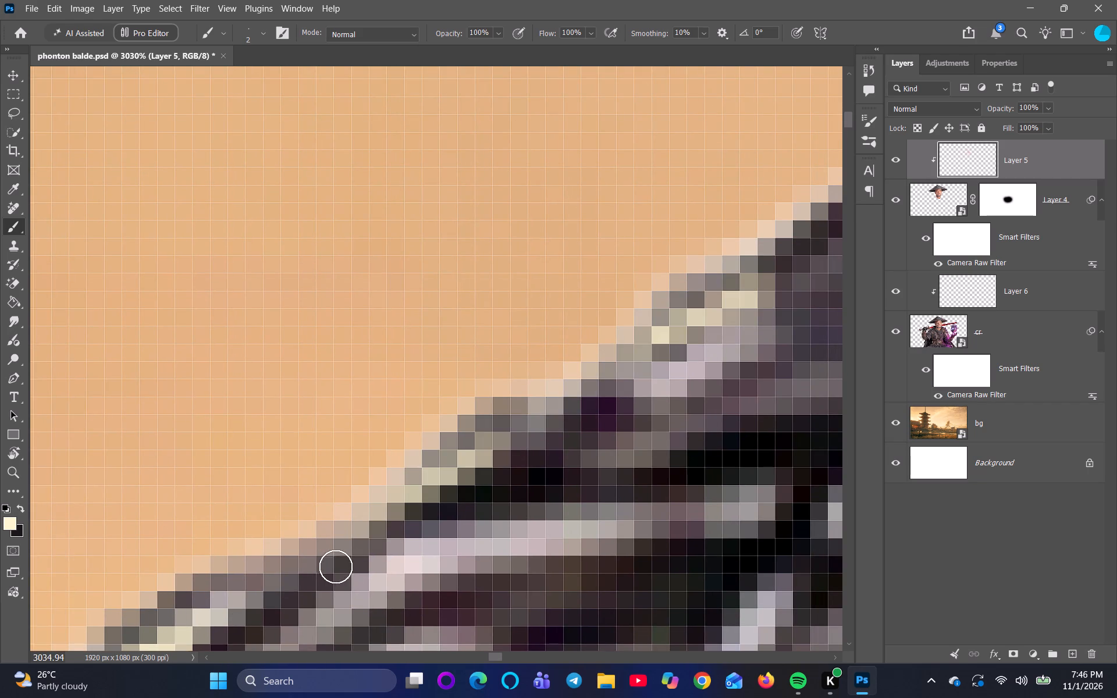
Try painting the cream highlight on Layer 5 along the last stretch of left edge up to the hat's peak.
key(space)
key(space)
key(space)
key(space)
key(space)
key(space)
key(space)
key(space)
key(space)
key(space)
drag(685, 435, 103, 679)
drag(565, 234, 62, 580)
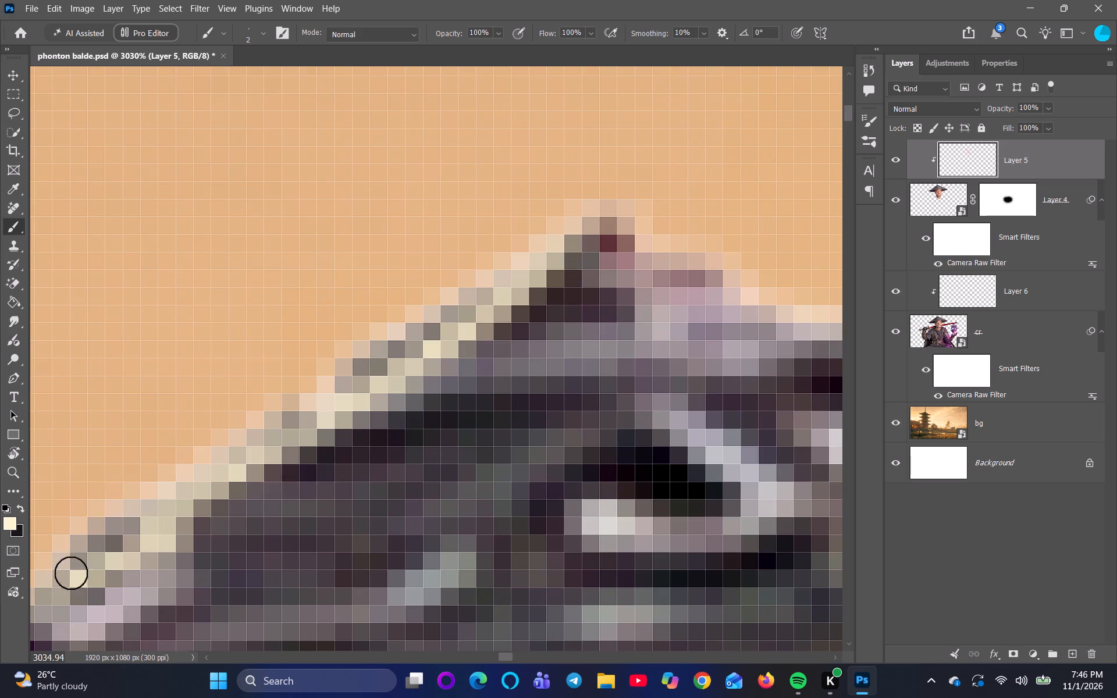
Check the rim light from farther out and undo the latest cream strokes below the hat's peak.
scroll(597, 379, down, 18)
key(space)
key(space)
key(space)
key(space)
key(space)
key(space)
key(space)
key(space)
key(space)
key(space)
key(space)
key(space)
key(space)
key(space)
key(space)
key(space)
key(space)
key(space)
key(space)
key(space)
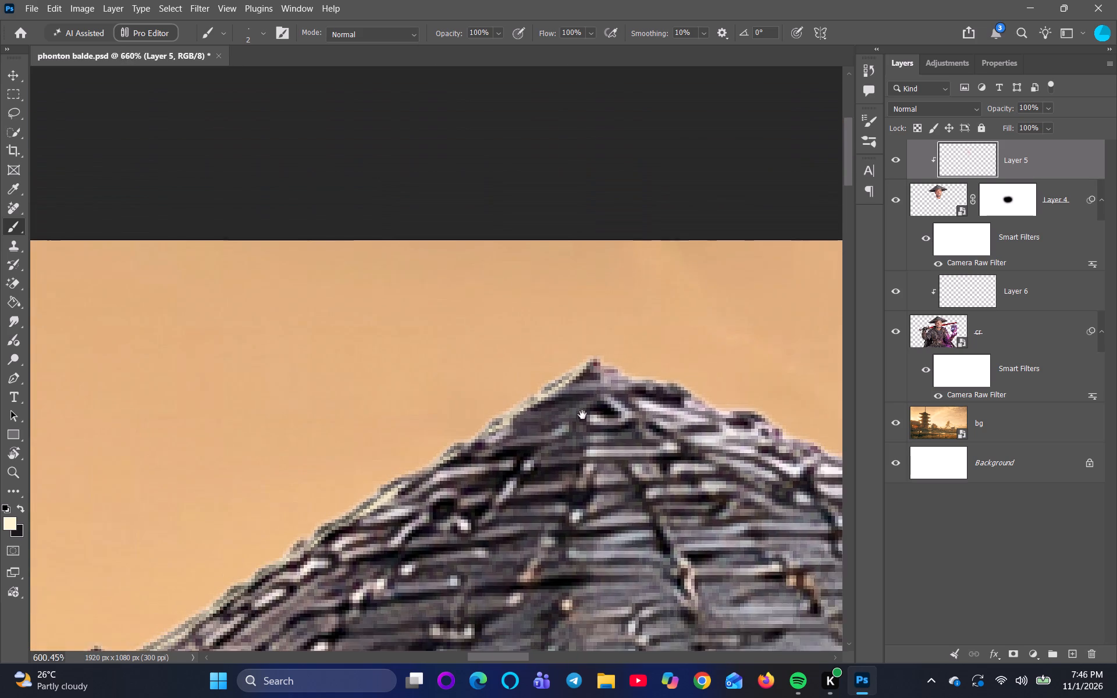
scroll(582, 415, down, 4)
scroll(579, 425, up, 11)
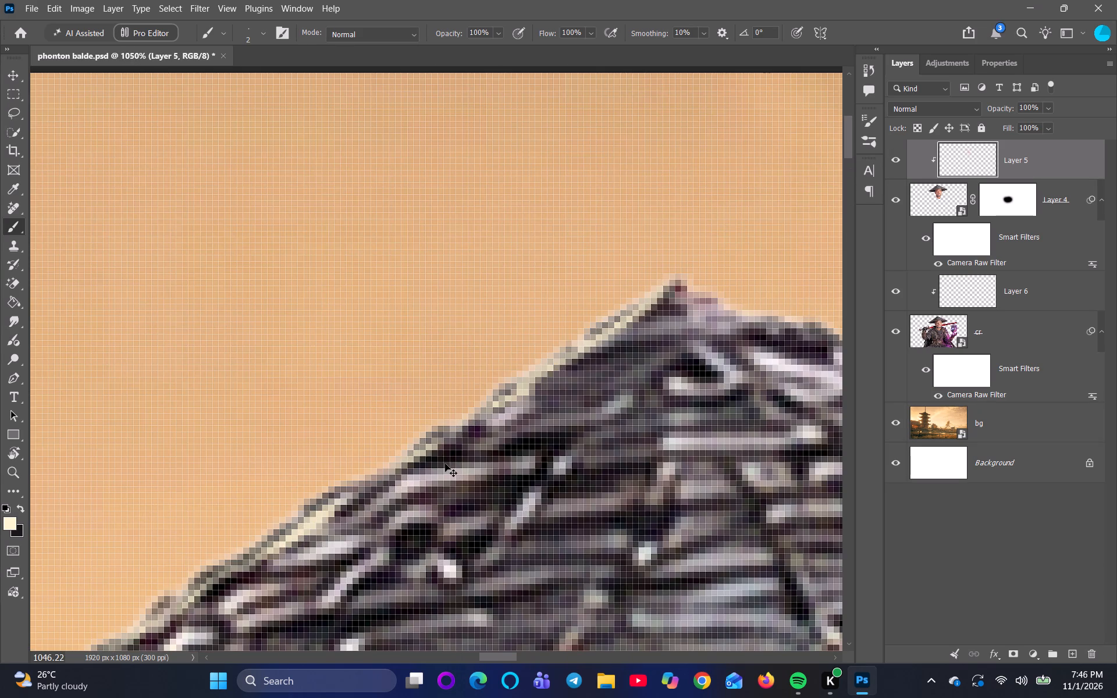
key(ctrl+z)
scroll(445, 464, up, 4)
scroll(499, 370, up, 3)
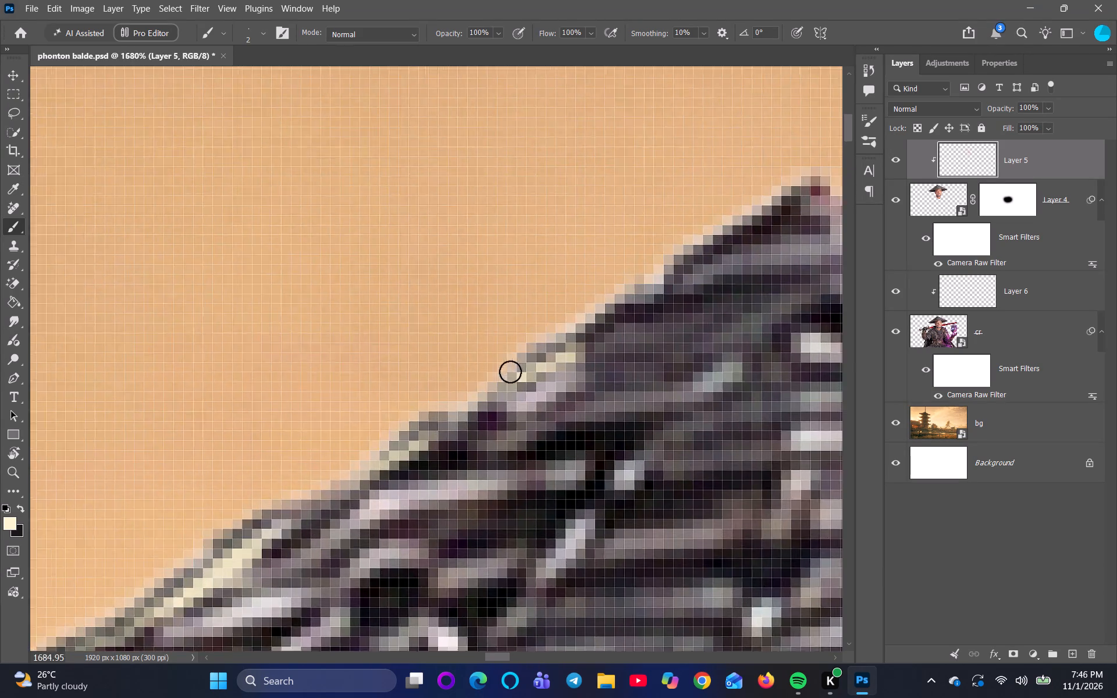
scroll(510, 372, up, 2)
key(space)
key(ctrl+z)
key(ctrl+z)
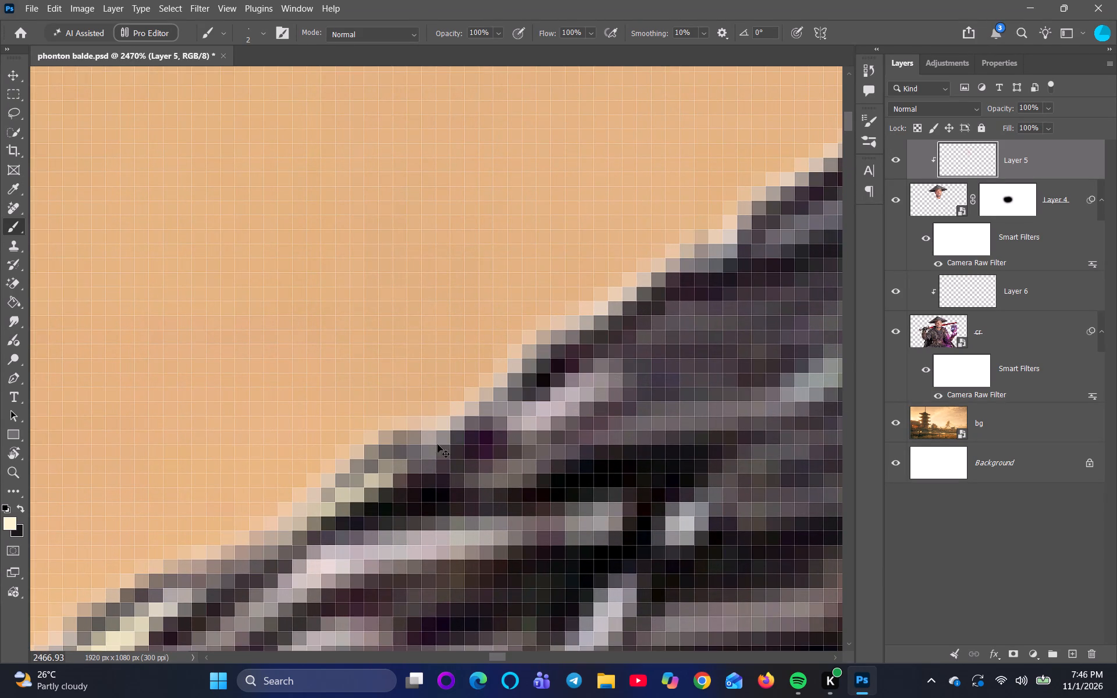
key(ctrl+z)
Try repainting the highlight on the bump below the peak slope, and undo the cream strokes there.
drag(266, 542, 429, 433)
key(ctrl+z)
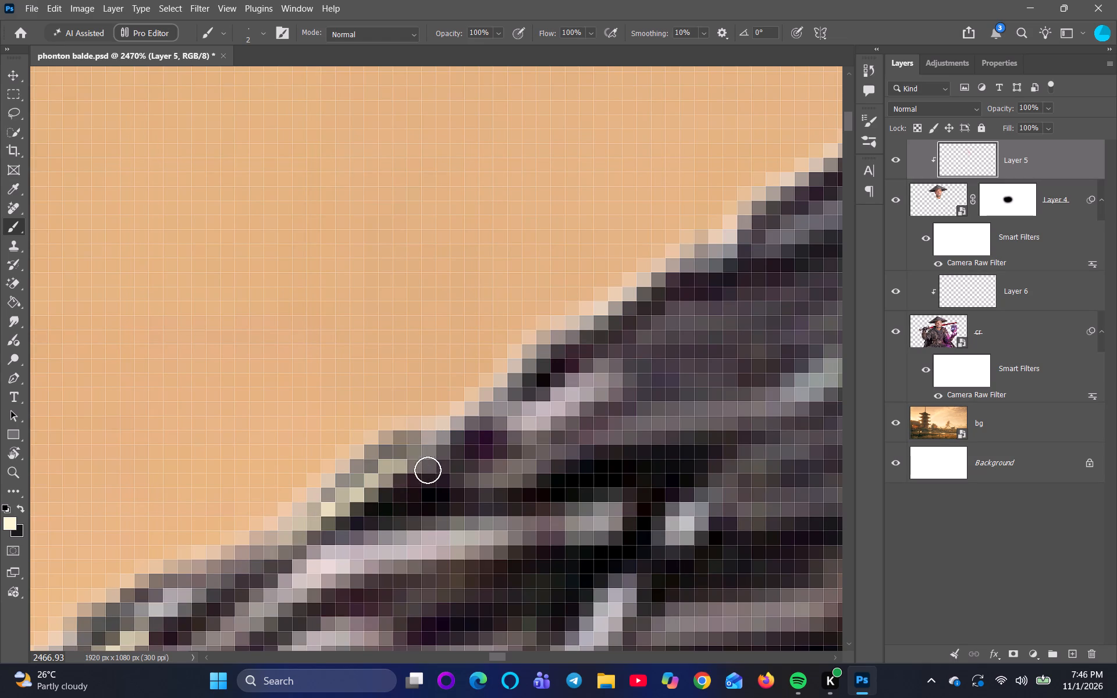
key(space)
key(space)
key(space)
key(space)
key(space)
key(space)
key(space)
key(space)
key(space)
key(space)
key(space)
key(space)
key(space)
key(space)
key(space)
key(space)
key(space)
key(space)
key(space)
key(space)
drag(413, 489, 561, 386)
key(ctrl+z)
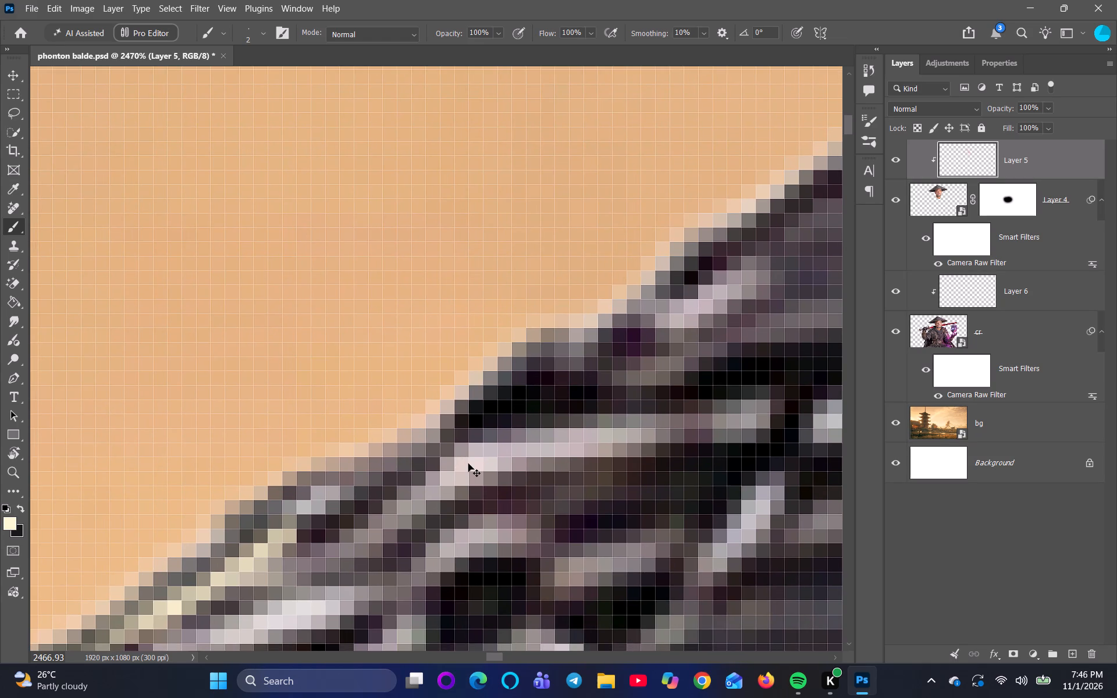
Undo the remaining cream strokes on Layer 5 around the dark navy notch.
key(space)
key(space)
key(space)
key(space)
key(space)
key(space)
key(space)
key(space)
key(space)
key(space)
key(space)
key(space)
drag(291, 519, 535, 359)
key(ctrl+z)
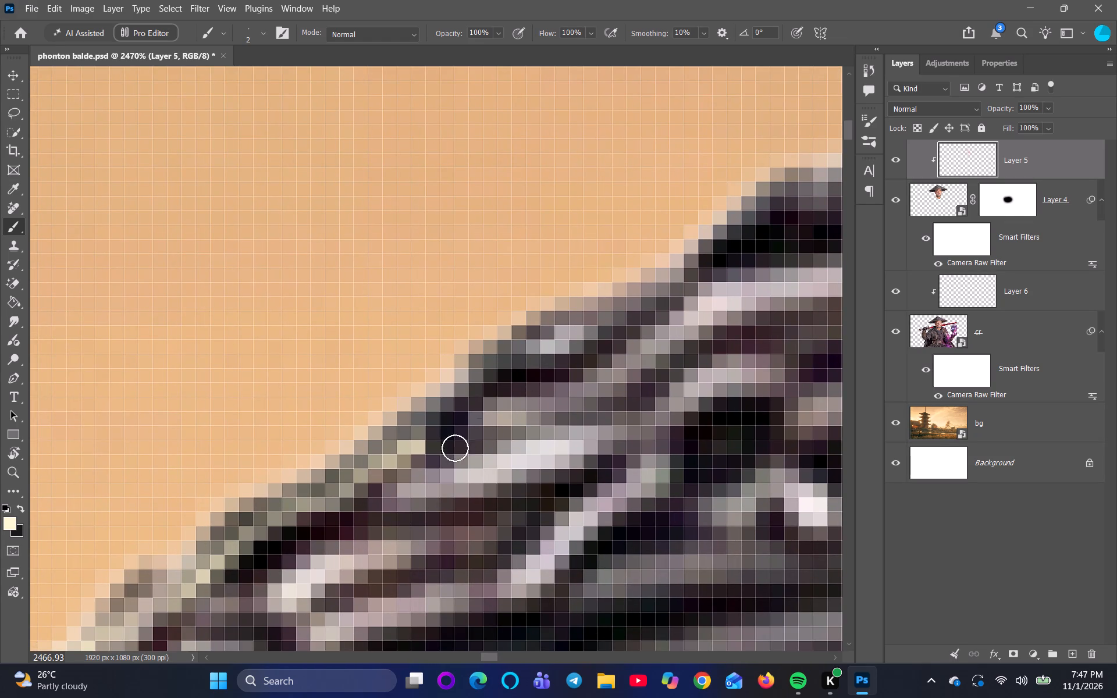
Repaint the cream highlight on Layer 5 in close-up along the straw edge beside and just above the navy notch.
key(space)
scroll(379, 488, up, 9)
drag(155, 486, 322, 373)
drag(187, 491, 407, 395)
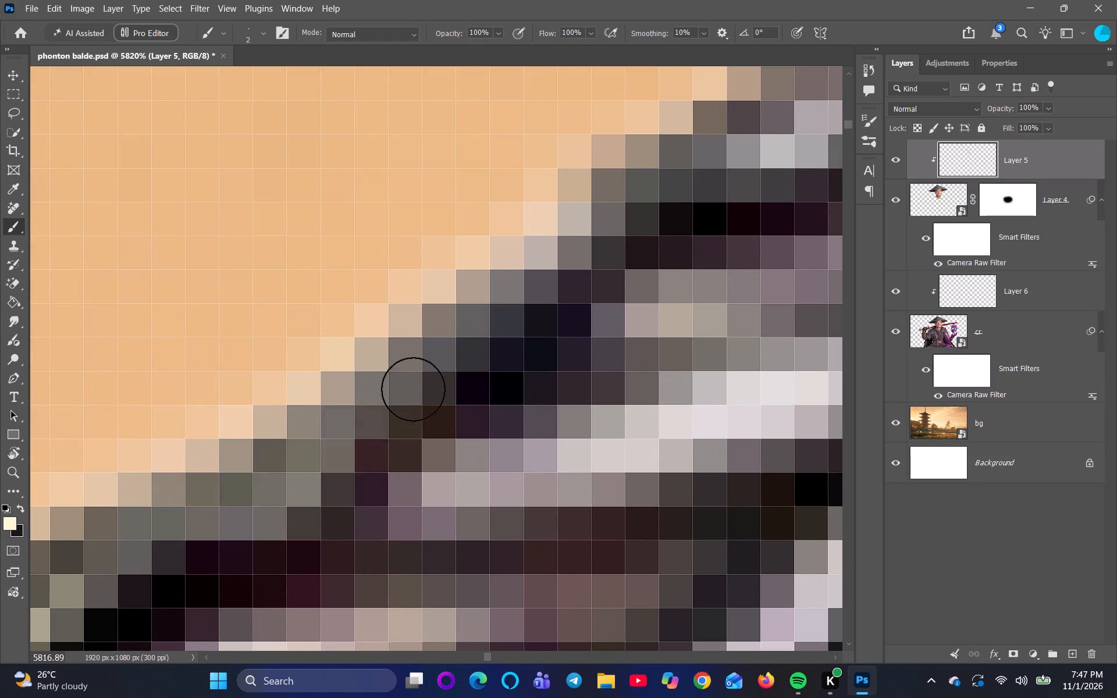
drag(290, 405, 459, 287)
drag(407, 360, 611, 200)
Brush the cream highlight on Layer 5 along the hat's stepped left edge just above the dark navy notch.
key(space)
key(space)
key(space)
key(space)
key(space)
key(space)
key(space)
key(space)
key(space)
key(space)
key(space)
drag(672, 240, 474, 623)
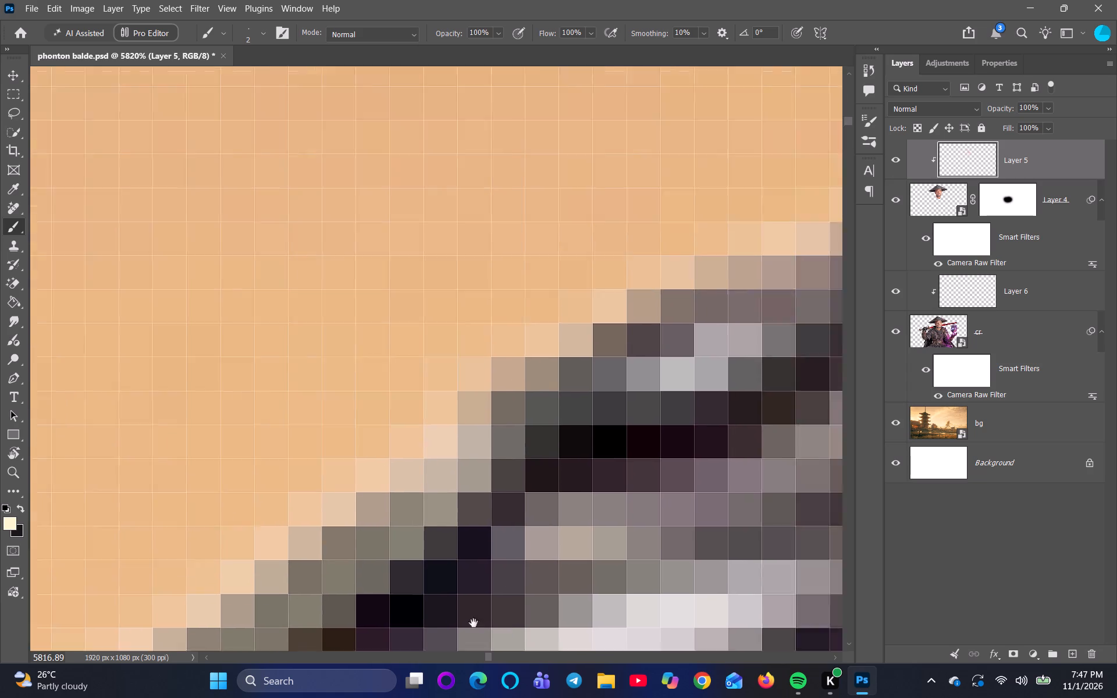
drag(474, 623, 452, 649)
drag(410, 599, 593, 438)
drag(442, 548, 610, 450)
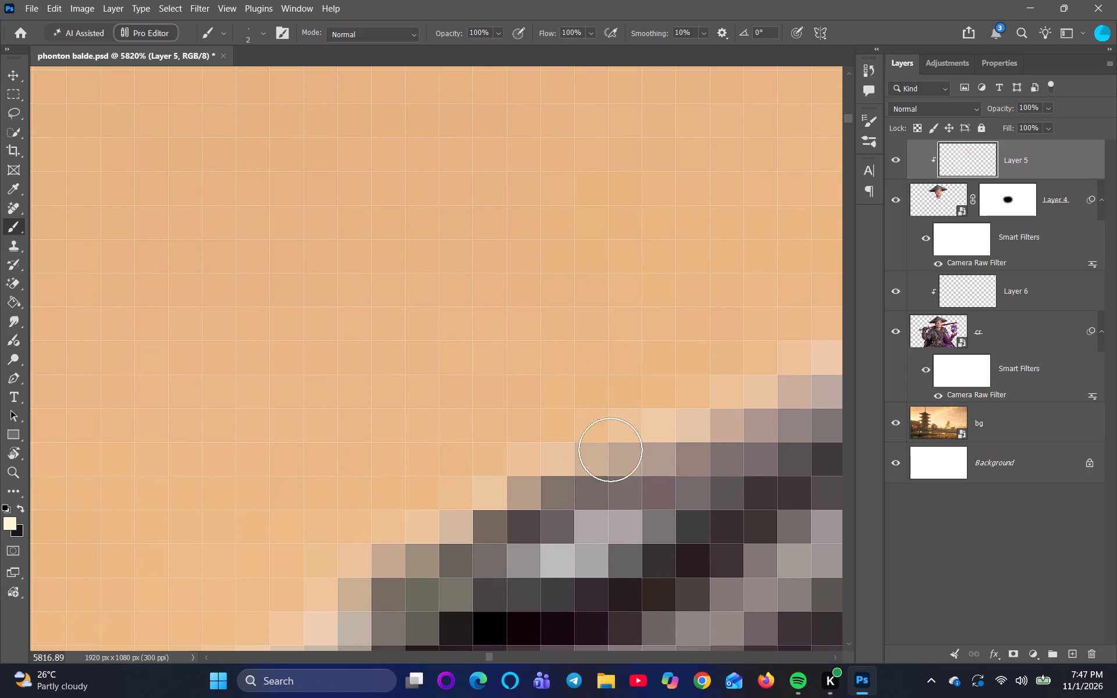
drag(610, 450, 685, 439)
drag(468, 521, 660, 447)
drag(508, 525, 742, 433)
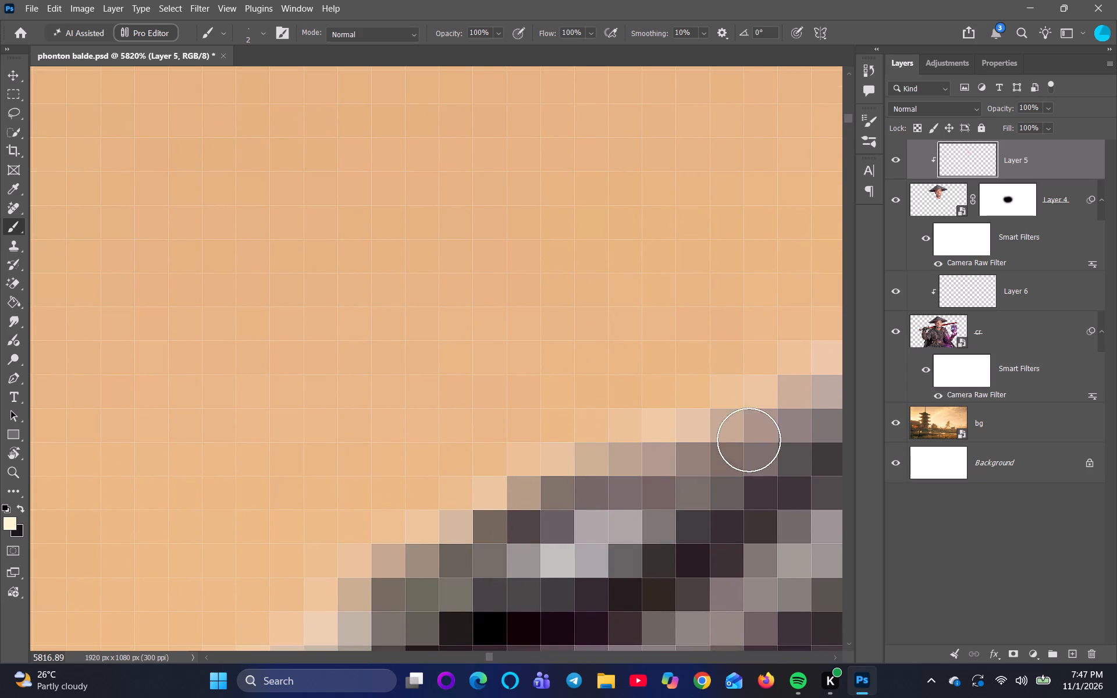
drag(604, 483, 568, 503)
Continue the cream highlight on Layer 5 up the steeper stretch of the hat's left edge.
key(space)
key(space)
key(space)
key(space)
key(space)
key(space)
key(space)
drag(791, 478, 486, 636)
drag(493, 582, 741, 324)
Paint the cream highlight on Layer 5 along the next stretch of the left edge, on the slope below the hat's peak.
key(space)
key(space)
key(space)
key(space)
key(space)
key(space)
drag(759, 444, 604, 579)
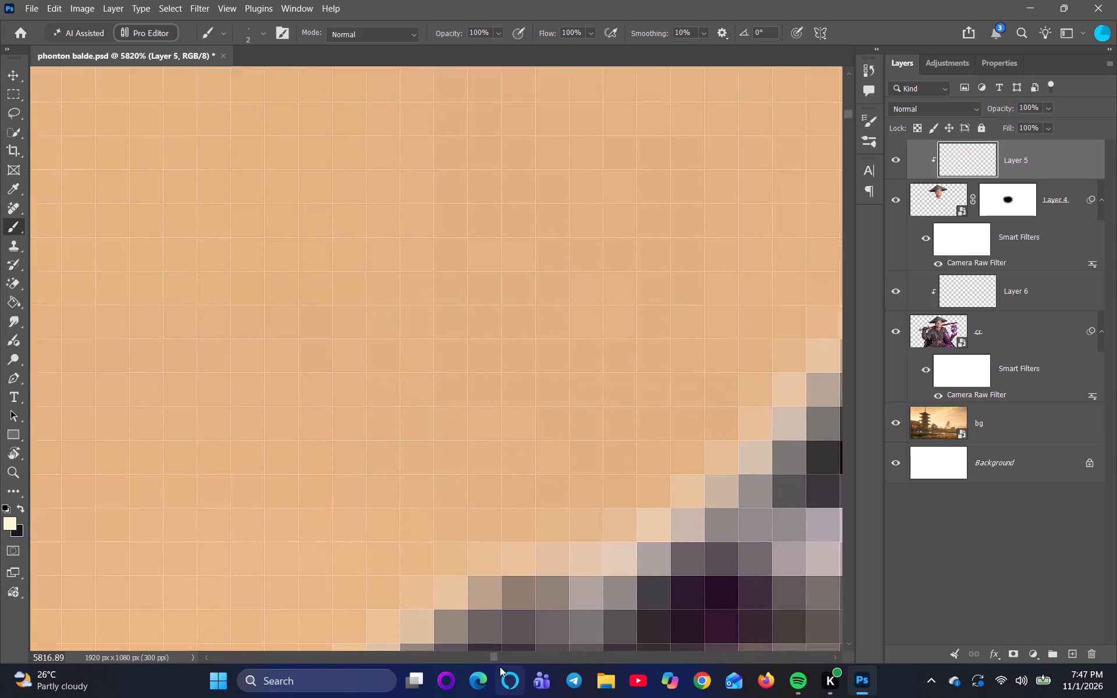
drag(501, 656, 509, 620)
scroll(510, 586, down, 5)
key(space)
key(space)
key(space)
key(space)
key(space)
key(space)
key(space)
key(space)
key(space)
key(space)
key(space)
key(space)
key(space)
key(space)
key(space)
key(space)
key(space)
key(space)
key(space)
key(space)
scroll(521, 554, up, 5)
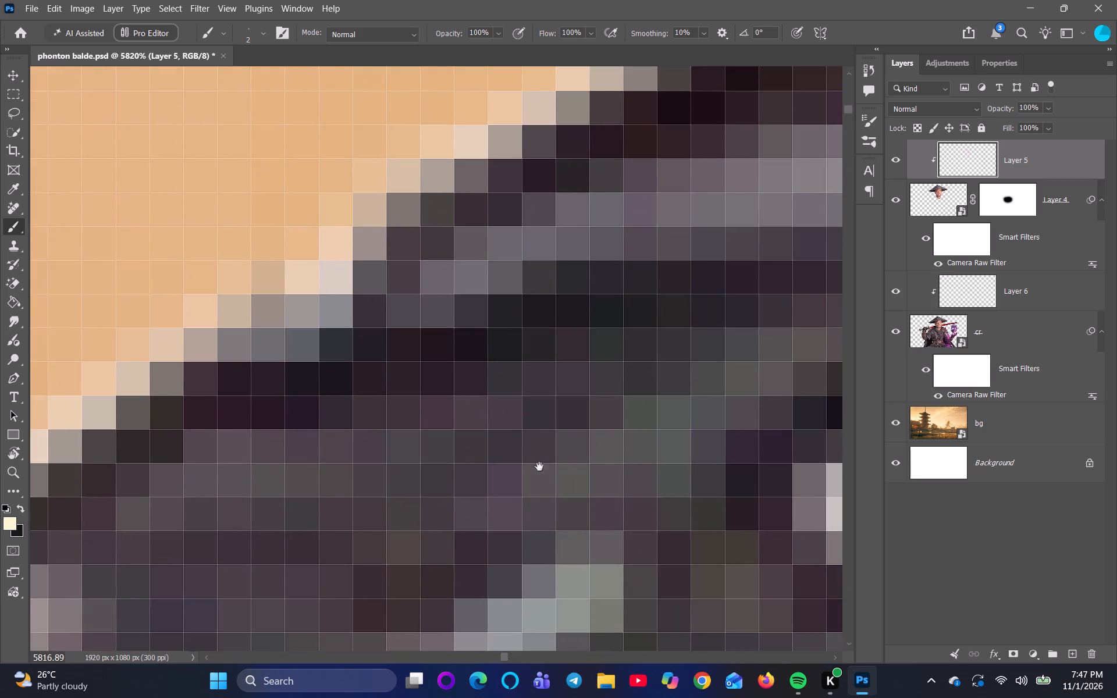
drag(528, 388, 535, 676)
drag(507, 462, 670, 346)
drag(631, 391, 773, 317)
Bring the cream highlight on Layer 5 up the last bit of left slope and onto the tip of the hat's peak.
key(space)
key(space)
key(space)
key(space)
key(space)
key(space)
key(space)
key(space)
drag(739, 382, 496, 605)
drag(581, 484, 593, 480)
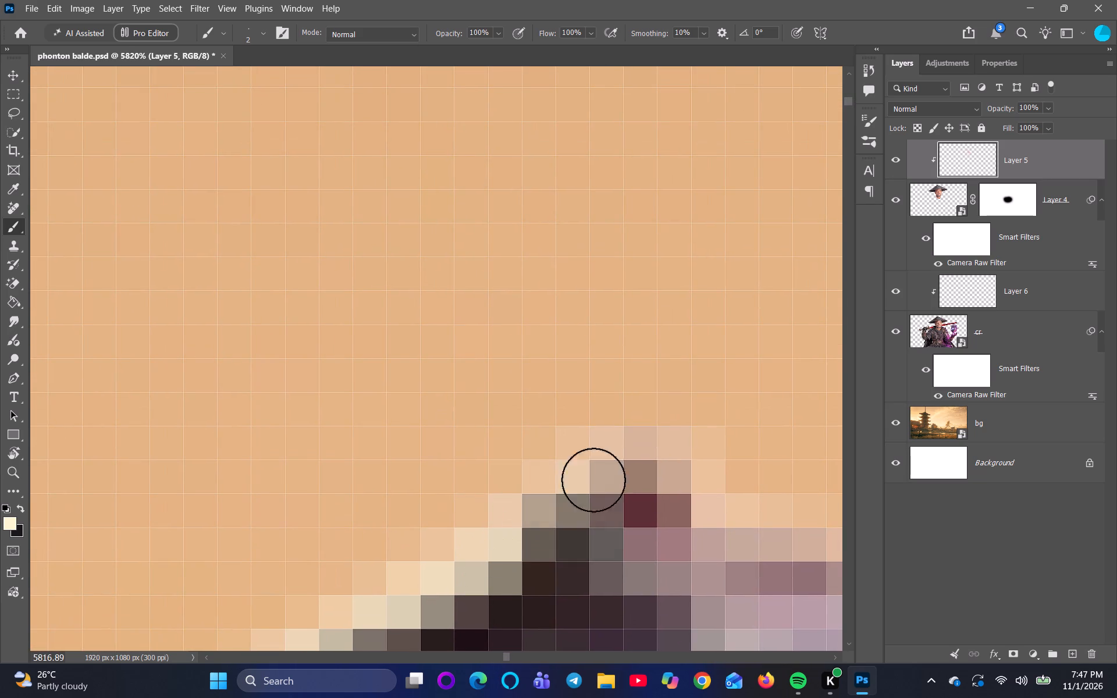
drag(593, 480, 650, 467)
key(space)
scroll(634, 521, up, 12)
drag(525, 361, 532, 357)
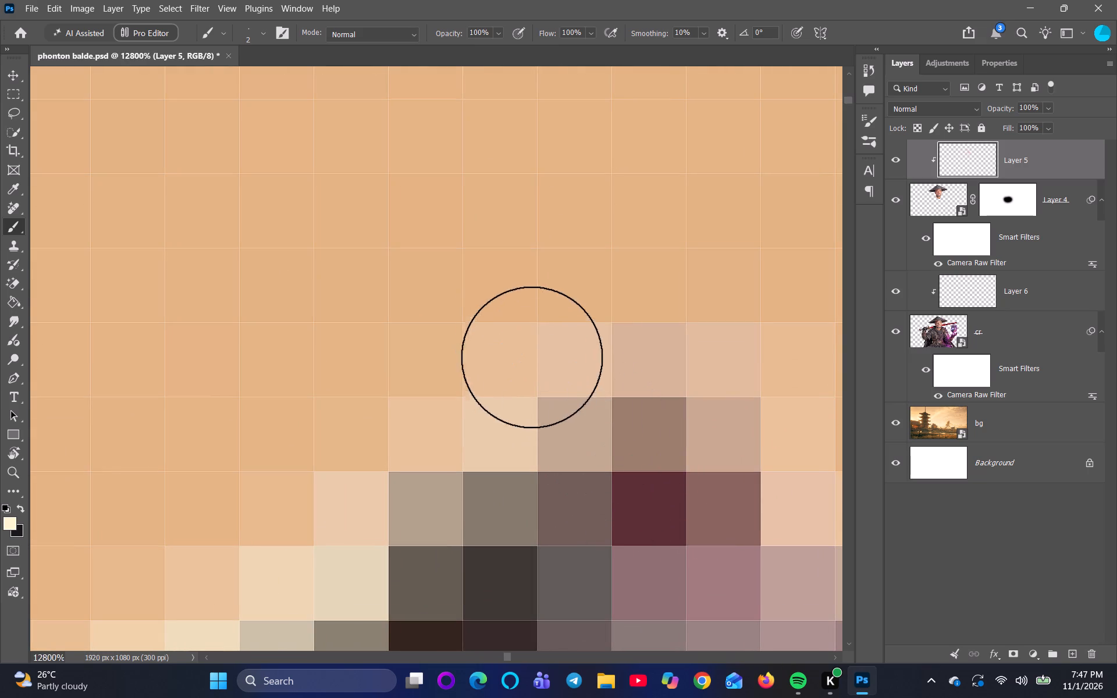
drag(532, 357, 621, 348)
Paint cream strokes on Layer 5 from the tip of the peak down its right side, past the dark red pixel.
key(space)
key(space)
key(space)
key(space)
key(space)
key(space)
key(space)
drag(710, 521, 440, 439)
drag(444, 372, 649, 543)
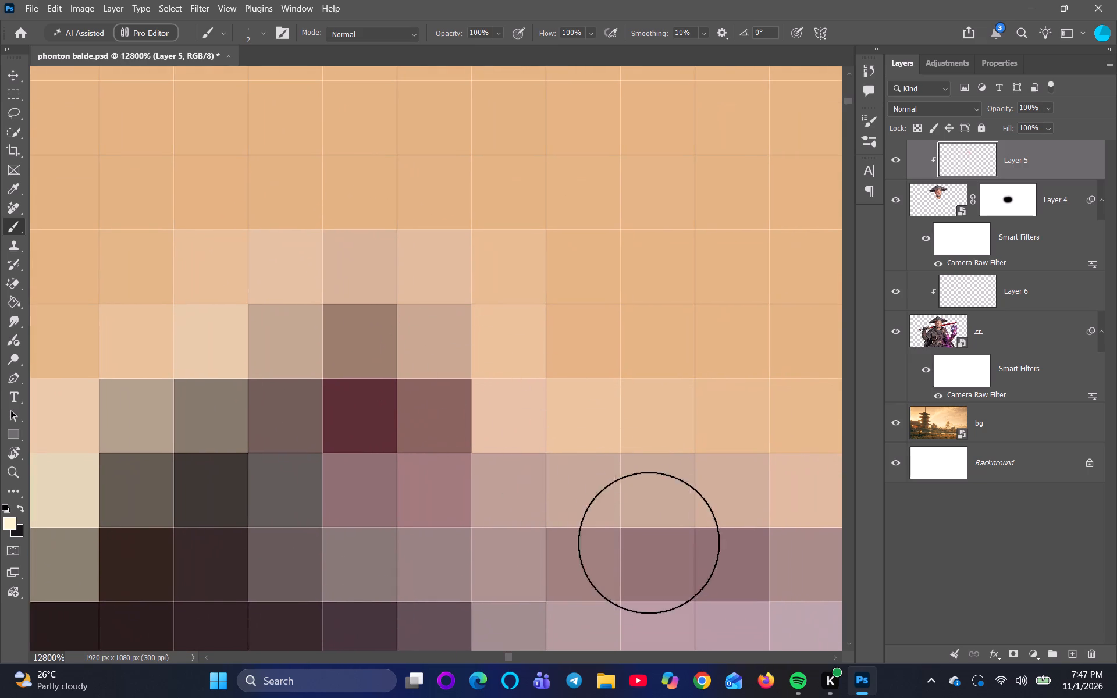
drag(649, 543, 653, 548)
drag(412, 408, 663, 562)
Extend the cream highlight on Layer 5 down the mauve right shoulder of the peak to where the edge flattens out.
scroll(698, 591, down, 11)
key(space)
key(space)
key(space)
key(space)
key(space)
key(space)
key(space)
key(space)
key(space)
key(space)
key(space)
key(space)
key(space)
key(space)
key(space)
key(space)
key(space)
key(space)
key(space)
key(space)
drag(732, 619, 664, 559)
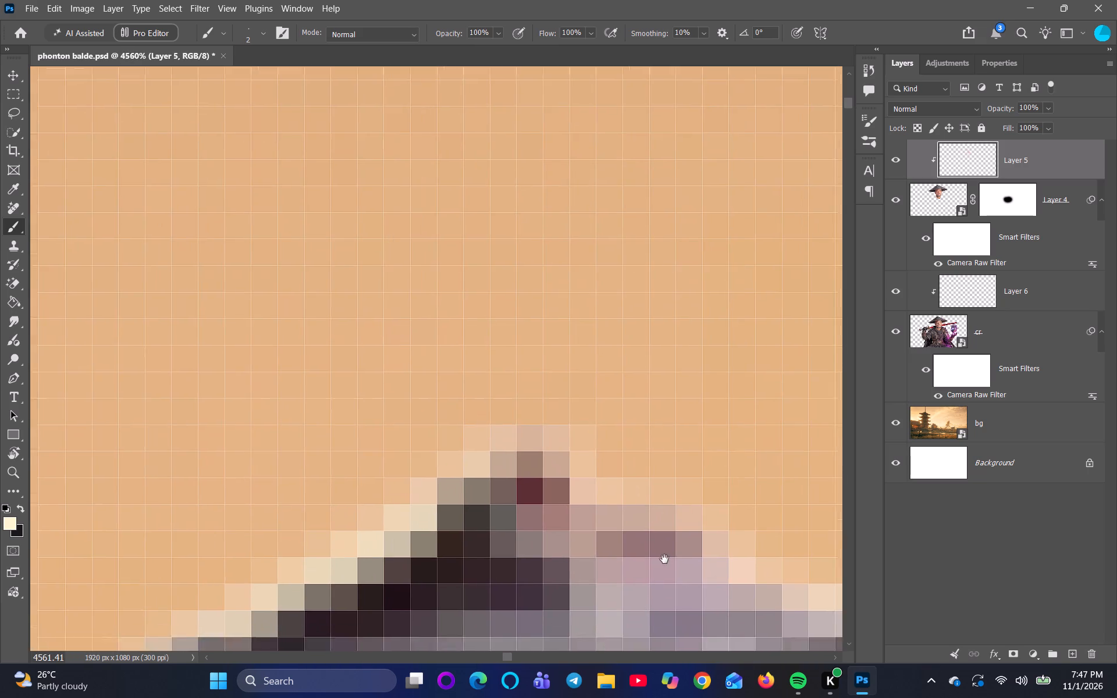
drag(664, 559, 602, 523)
scroll(602, 523, up, 4)
drag(362, 335, 638, 446)
drag(429, 406, 497, 447)
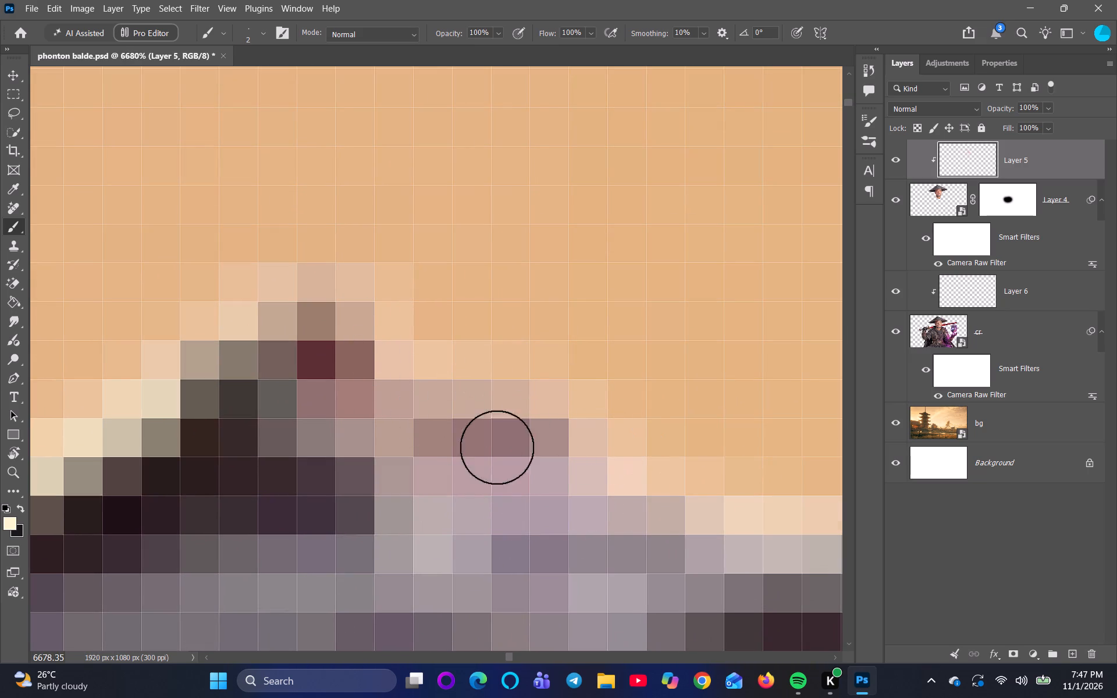
drag(497, 447, 626, 474)
drag(543, 436, 759, 539)
drag(591, 475, 730, 554)
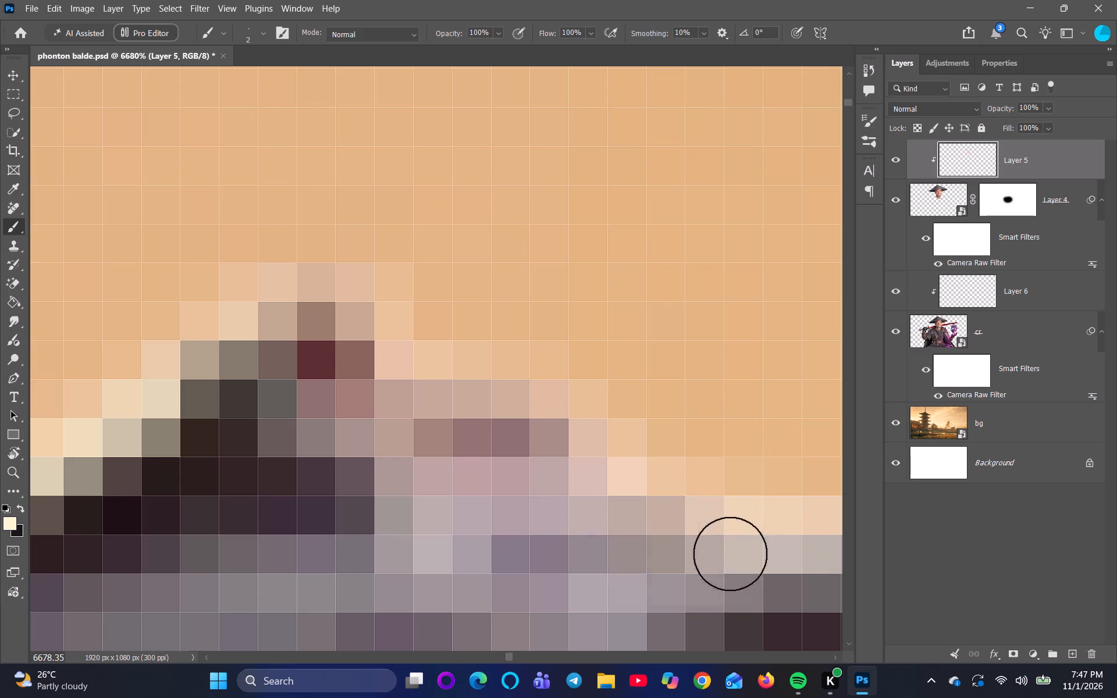
Paint the cream highlight on Layer 5 from the foot of the peak's mauve shoulder along the flatter edge beyond it.
drag(730, 554, 742, 557)
key(space)
key(space)
key(space)
key(space)
key(space)
key(space)
key(space)
key(space)
key(space)
key(space)
key(space)
key(space)
key(space)
key(space)
key(space)
key(space)
key(space)
key(space)
key(space)
key(space)
drag(739, 569, 672, 577)
scroll(672, 577, up, 5)
drag(504, 470, 877, 591)
drag(759, 597, 383, 423)
Continue the cream highlight on Layer 5 along the flat stretch, past the pale peach pixels to the top of the next slope.
key(space)
key(space)
key(space)
key(space)
key(space)
key(space)
key(space)
key(space)
key(space)
key(space)
key(space)
key(space)
key(space)
key(space)
key(space)
key(space)
key(space)
key(space)
key(space)
key(space)
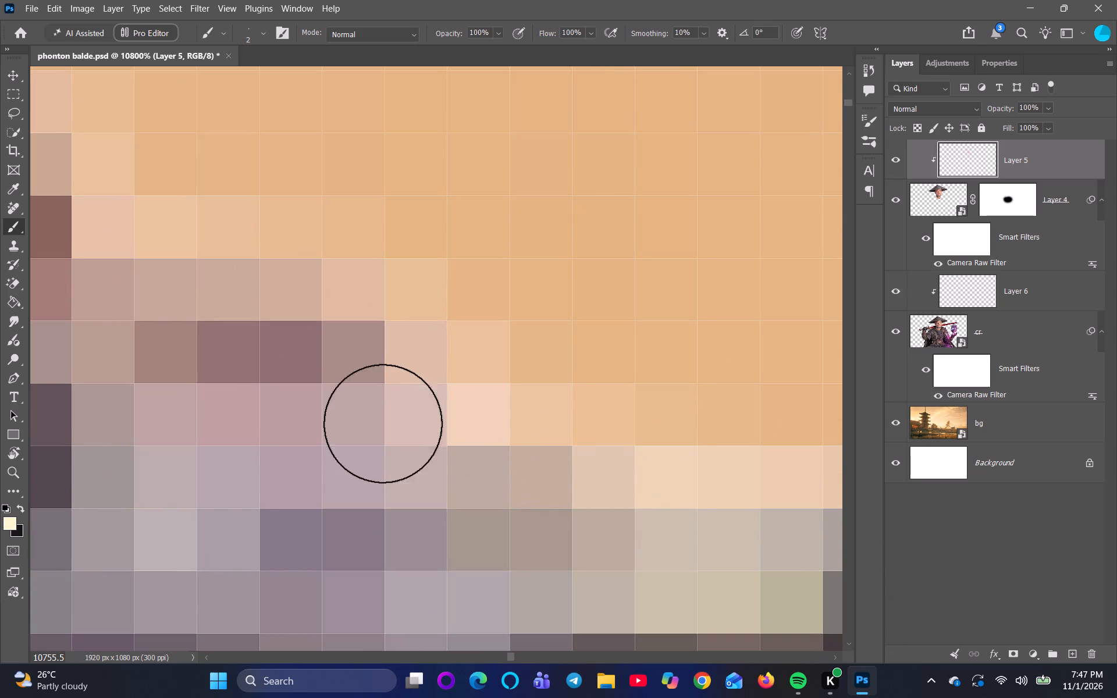
drag(383, 423, 375, 418)
drag(658, 489, 347, 340)
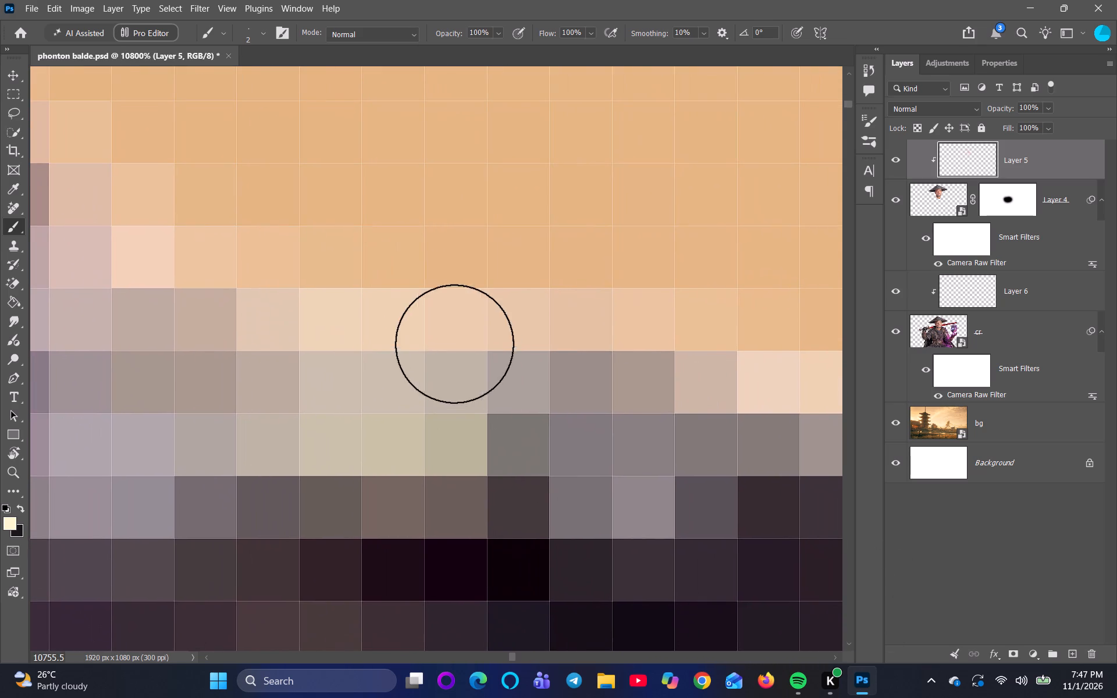
drag(454, 344, 815, 447)
key(space)
key(space)
key(space)
key(space)
key(space)
key(space)
key(space)
key(space)
key(space)
key(space)
key(space)
key(space)
key(space)
drag(728, 487, 314, 433)
drag(361, 339, 772, 479)
Paint overlapping cream strokes on Layer 5 down the grey-brown slope to where the mauve edge pixels begin.
key(space)
key(space)
key(space)
key(space)
key(space)
key(space)
key(space)
key(space)
key(space)
key(space)
key(space)
drag(717, 531, 389, 390)
drag(438, 234, 684, 447)
drag(445, 301, 865, 574)
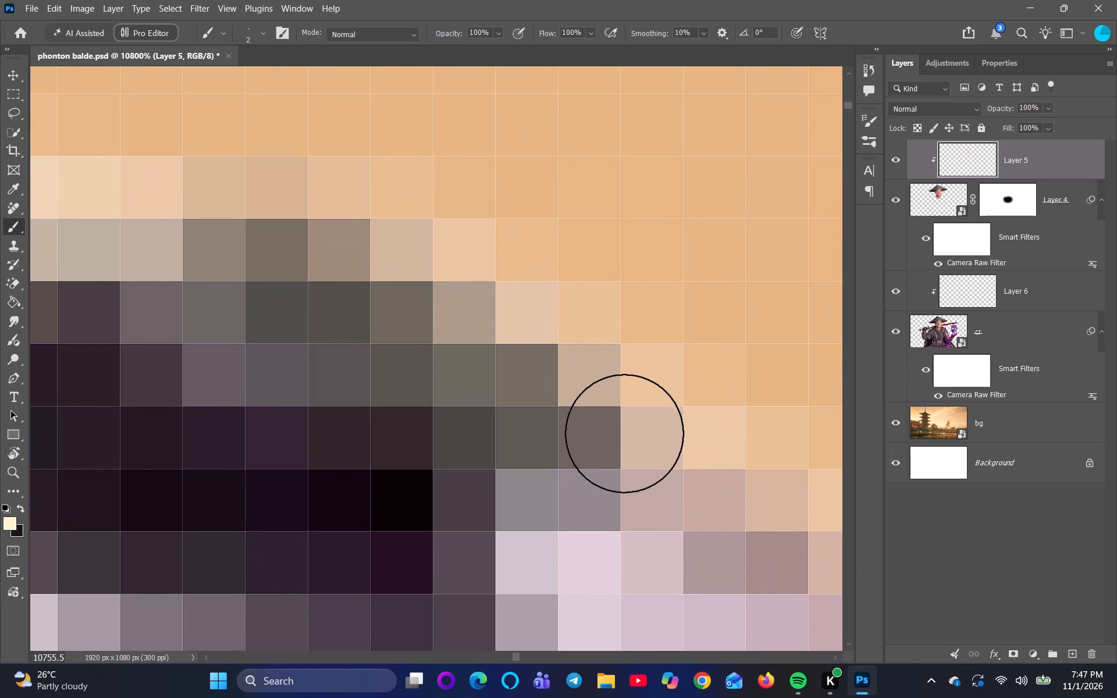
drag(511, 380, 776, 540)
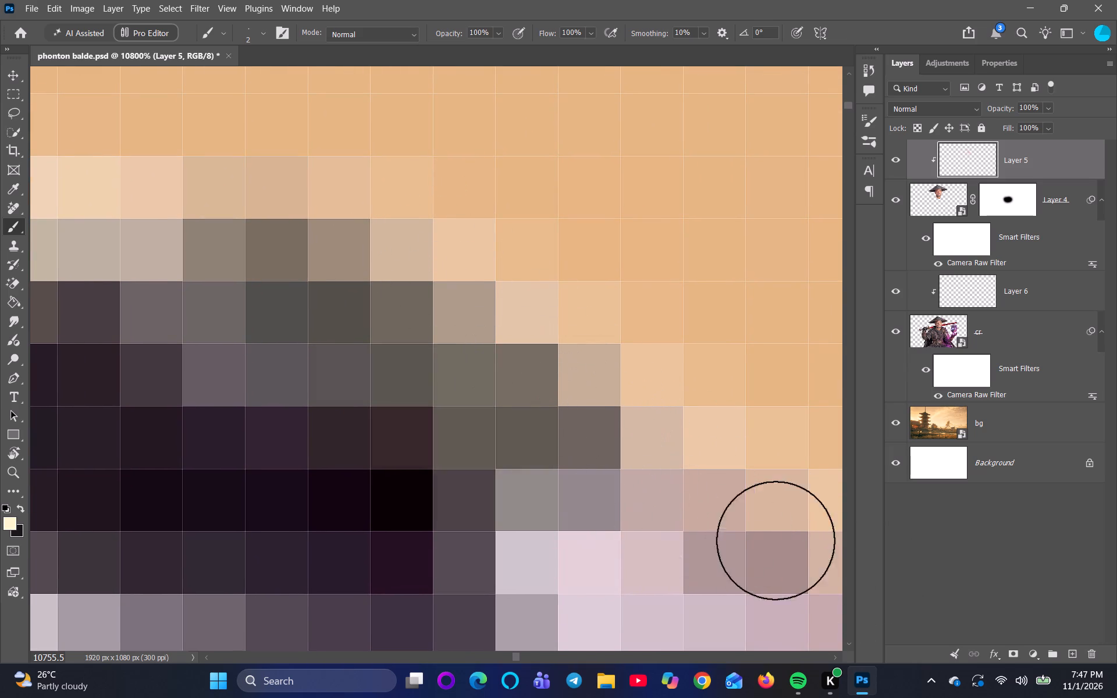
drag(776, 540, 852, 576)
Carry the cream highlight on Layer 5 down the mauve edge pixels, undoing one stray stroke and repainting along the slope.
key(space)
key(space)
key(space)
key(space)
key(space)
key(space)
key(space)
key(space)
key(space)
key(space)
key(space)
drag(540, 559, 343, 339)
drag(373, 250, 869, 520)
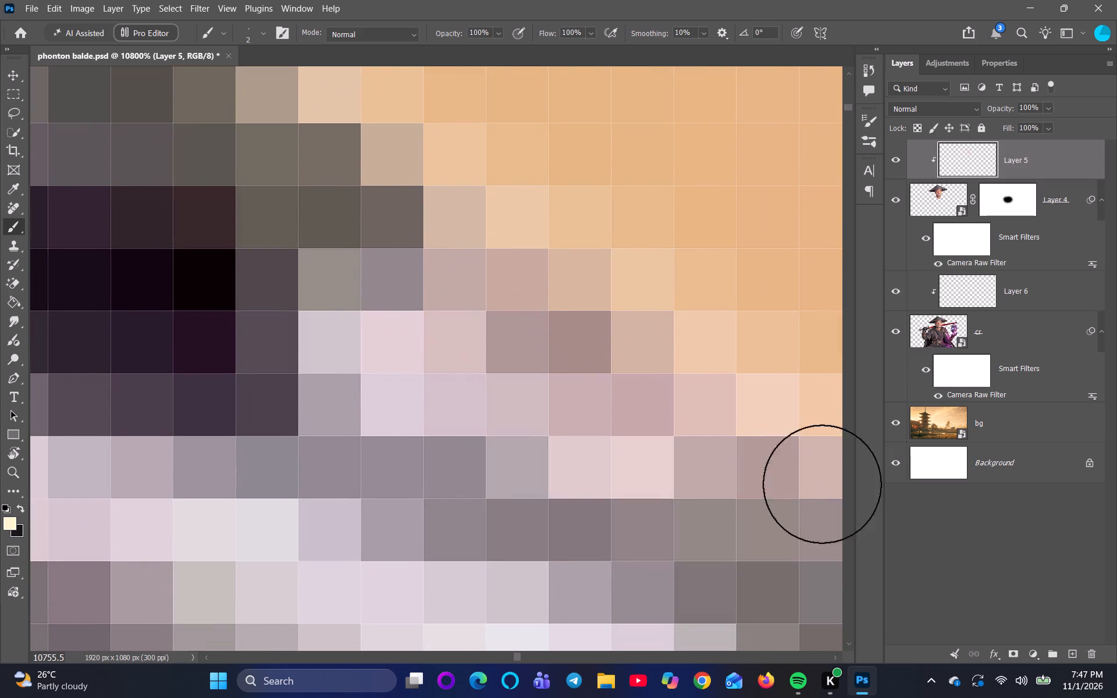
drag(338, 344, 721, 492)
key(ctrl+z)
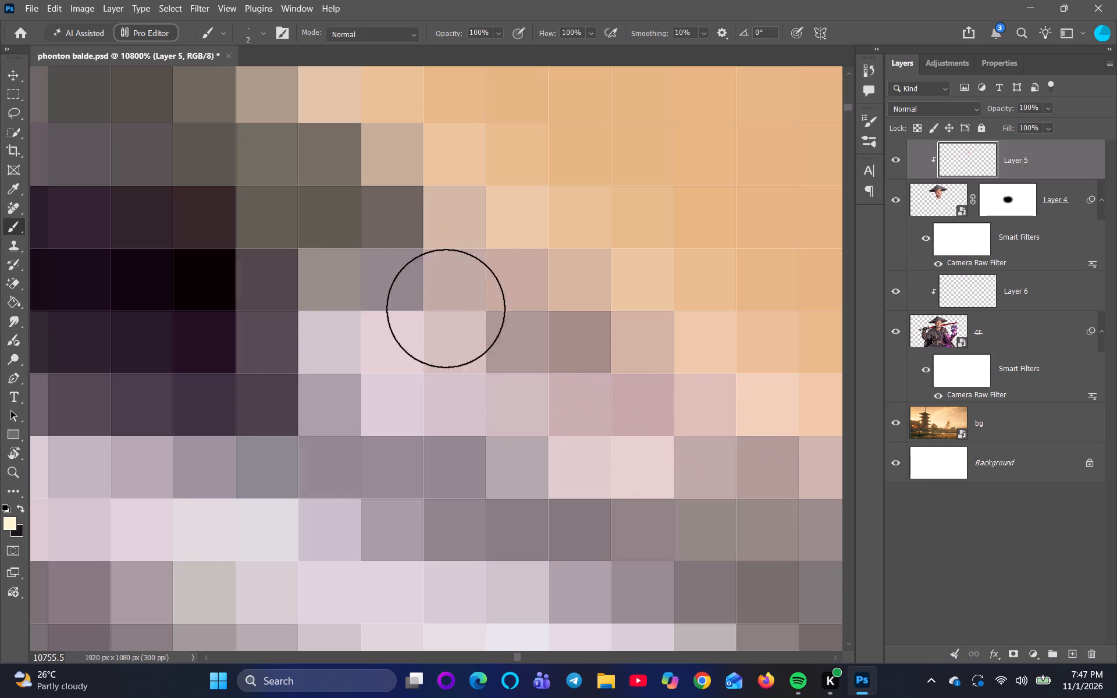
drag(377, 251, 859, 501)
Build up the cream highlight on Layer 5 along the lower part of the mauve slope with repeated strokes.
key(space)
key(space)
key(space)
key(space)
key(space)
key(space)
key(space)
key(space)
key(space)
key(space)
drag(764, 521, 585, 463)
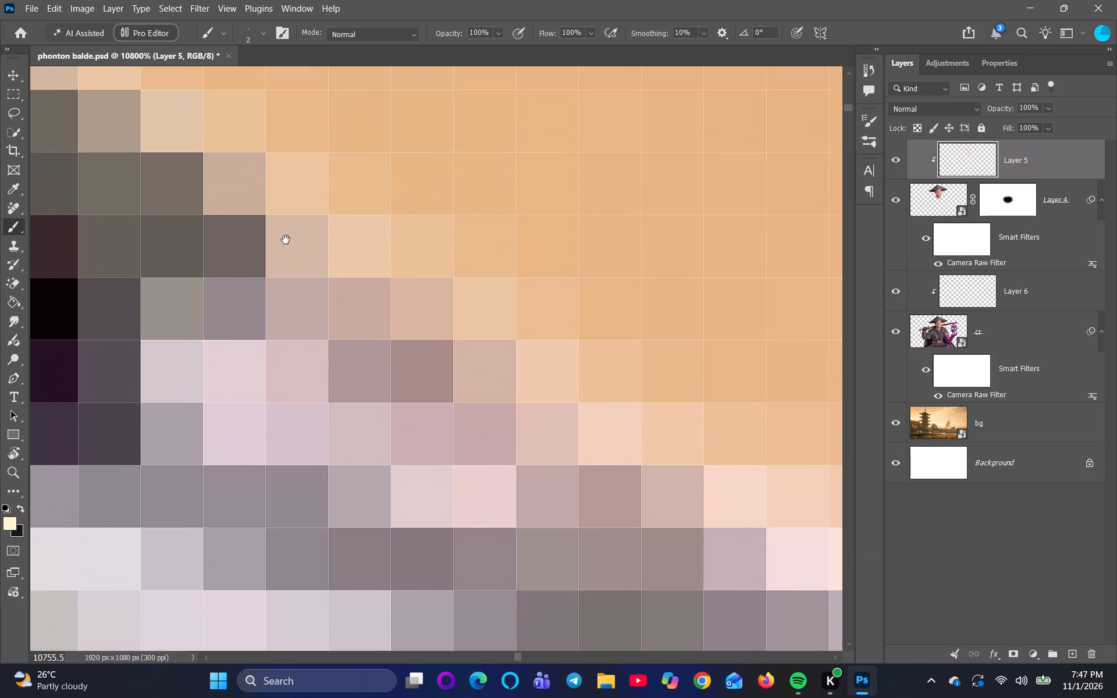
drag(324, 319, 657, 528)
drag(266, 343, 329, 410)
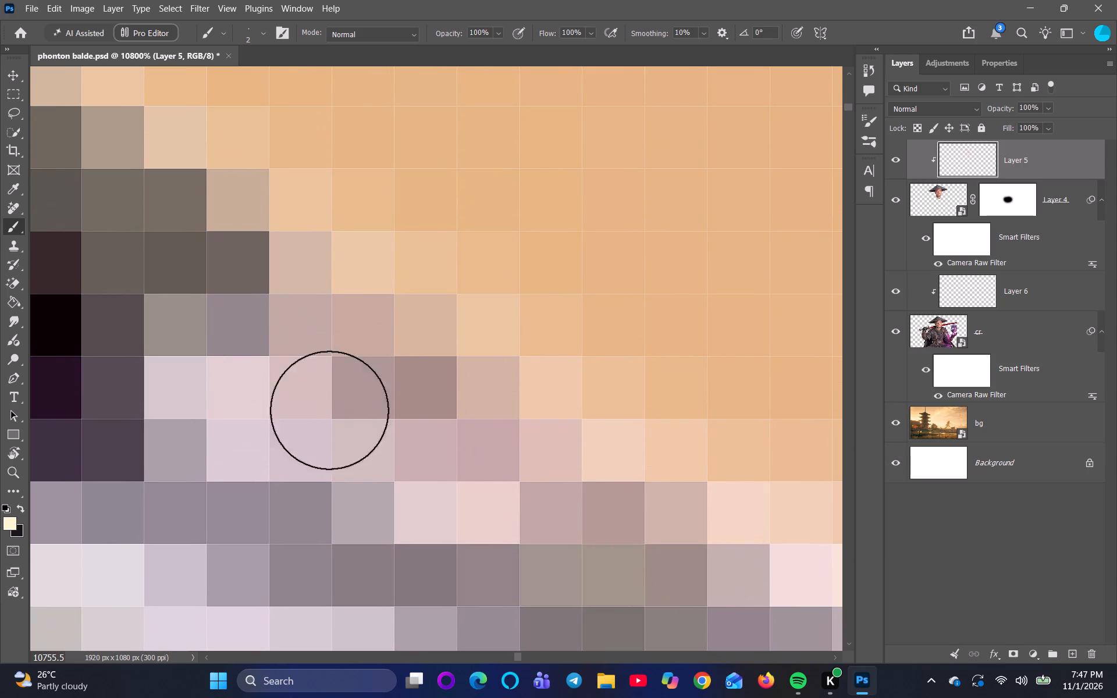
drag(329, 410, 661, 617)
Paint the cream highlight on Layer 5 across the foot of the mauve slope, toward the pale pink pixels in the dip.
key(space)
key(space)
key(space)
key(space)
key(space)
key(space)
key(space)
key(space)
key(space)
key(space)
key(space)
key(space)
key(space)
drag(615, 598, 357, 327)
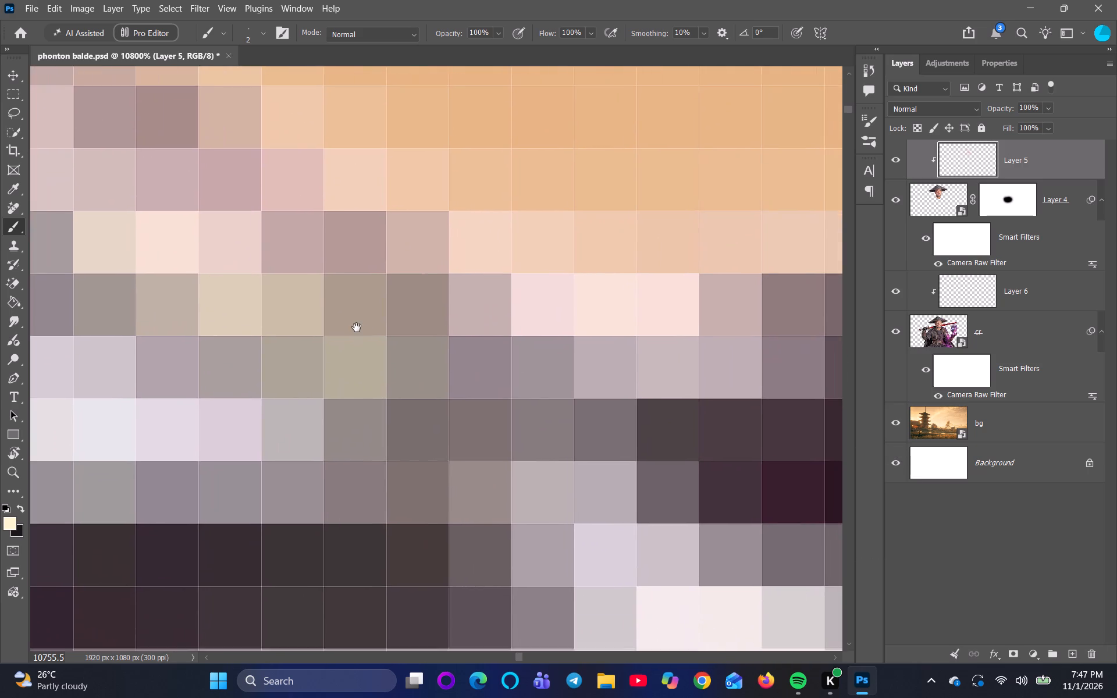
drag(278, 270, 620, 268)
Paint the cream highlight on Layer 5 through the pale pink dip and onto the start of the dark bump beyond it.
key(space)
scroll(635, 365, down, 8)
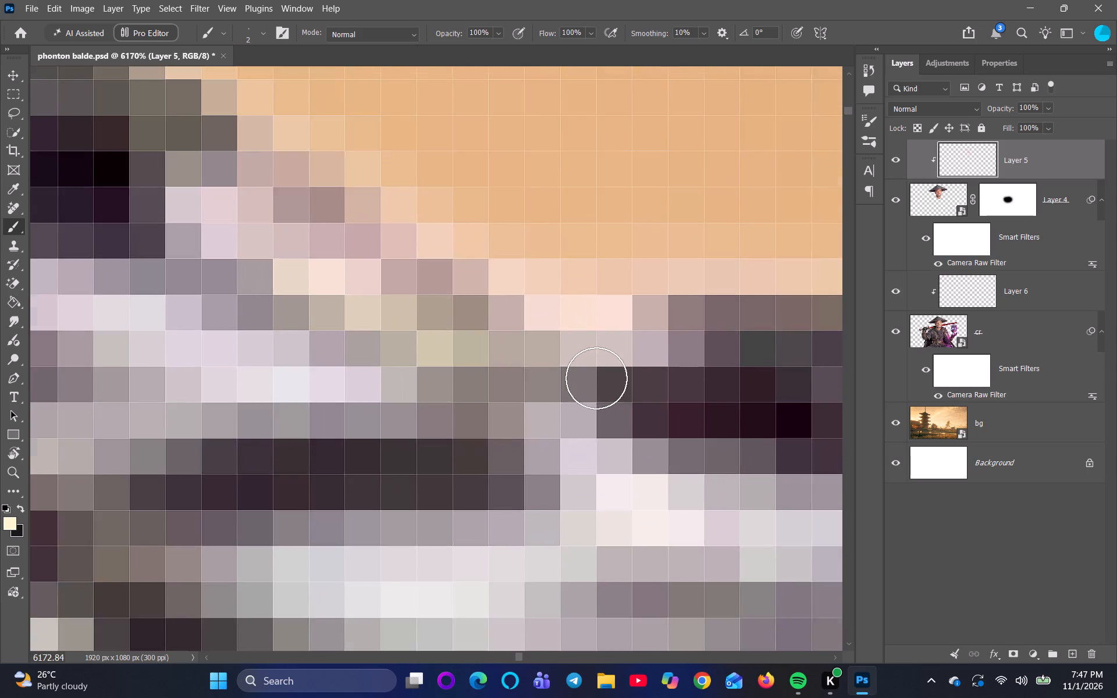
scroll(596, 378, down, 9)
scroll(578, 398, down, 12)
scroll(627, 421, down, 5)
key(space)
key(space)
key(space)
key(space)
key(space)
key(space)
key(space)
key(space)
key(space)
key(space)
key(space)
key(space)
key(space)
key(space)
key(space)
key(space)
key(space)
key(space)
key(space)
key(space)
scroll(627, 421, up, 20)
scroll(627, 421, up, 3)
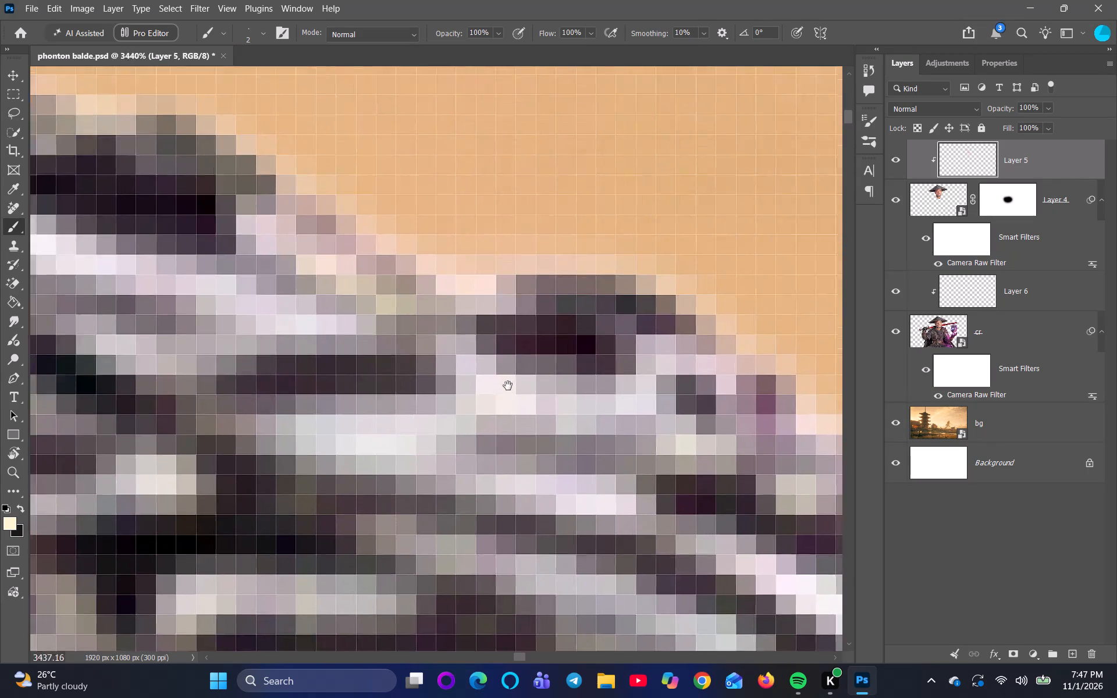
scroll(508, 386, up, 5)
scroll(467, 286, down, 3)
drag(449, 217, 460, 218)
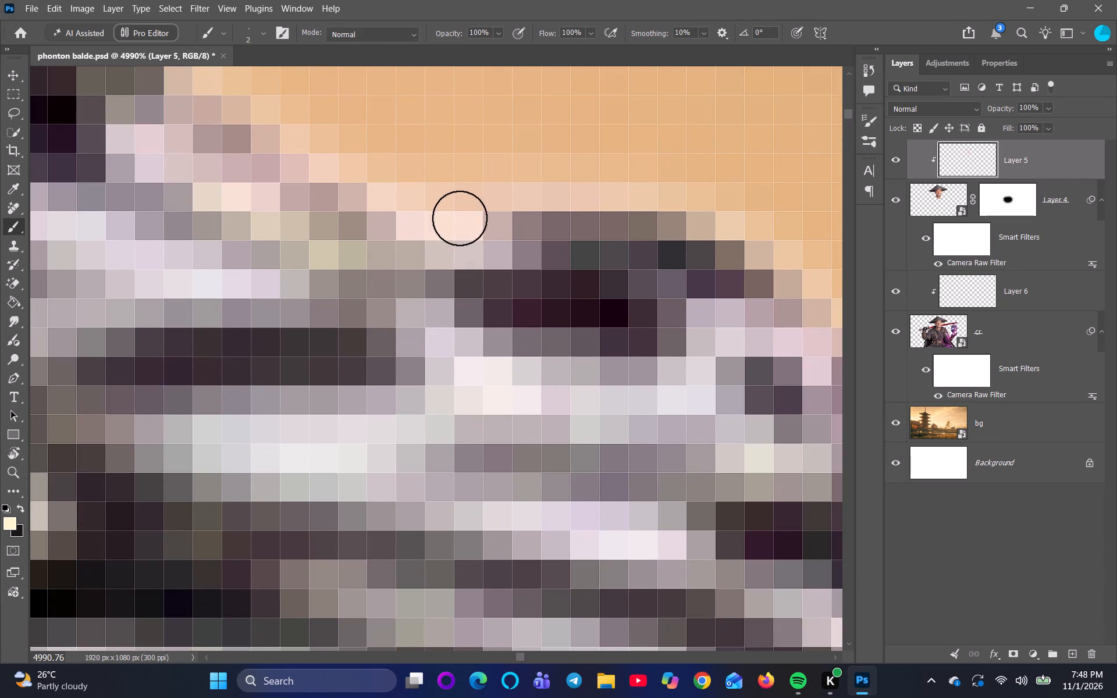
drag(460, 218, 577, 211)
drag(355, 216, 432, 243)
Paint overlapping cream strokes on Layer 5 across the dark bump's top and down its right shoulder.
scroll(491, 262, down, 6)
key(space)
key(space)
key(space)
key(space)
key(space)
key(space)
key(space)
key(space)
key(space)
key(space)
key(space)
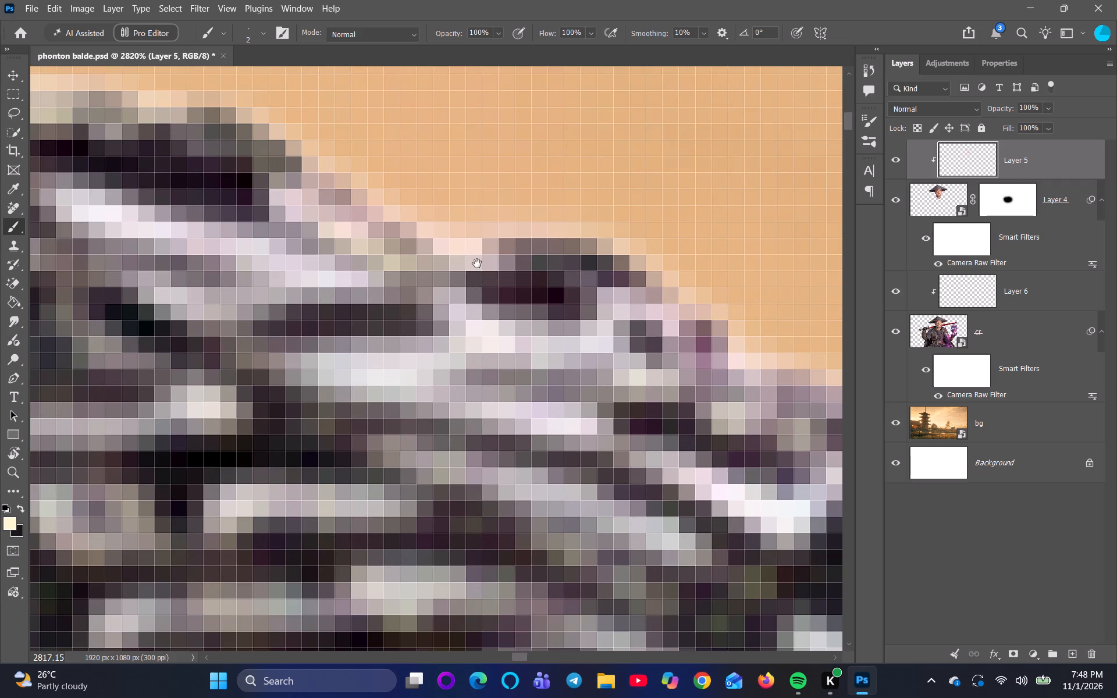
drag(477, 263, 473, 407)
drag(463, 384, 572, 378)
drag(500, 381, 593, 405)
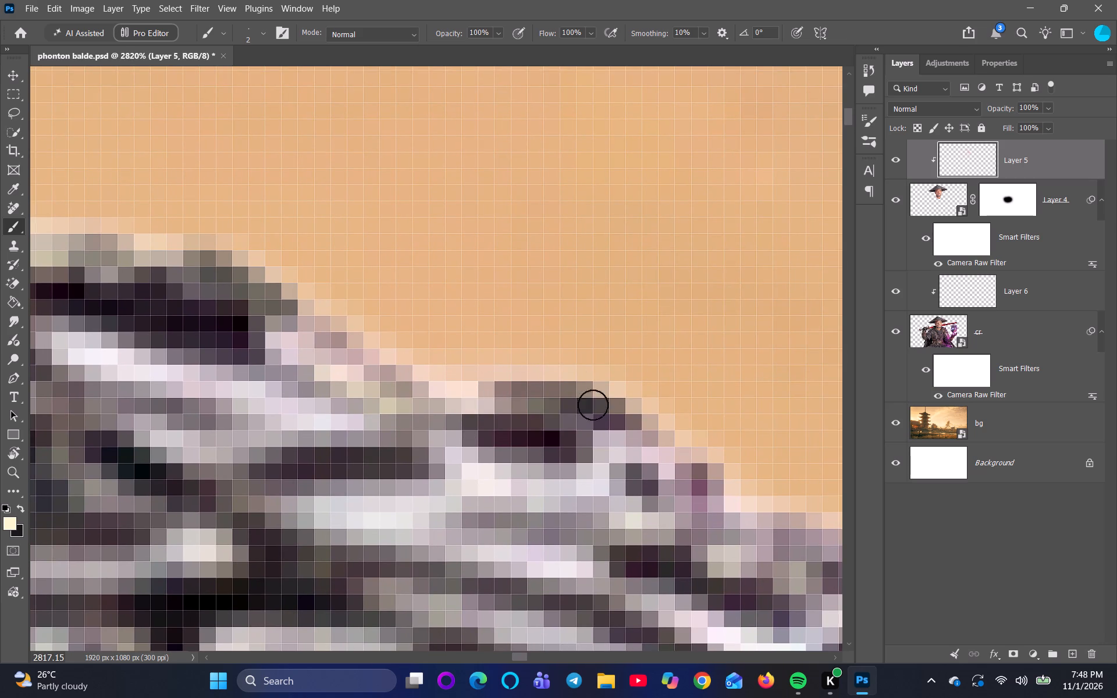
drag(593, 405, 602, 421)
drag(547, 401, 610, 411)
drag(511, 377, 642, 430)
drag(592, 401, 705, 465)
drag(666, 417, 687, 473)
Adjust the 2 px brush's hardness and repaint cream on Layer 5 along the mauve slope and the dark bump's top.
scroll(347, 450, up, 1)
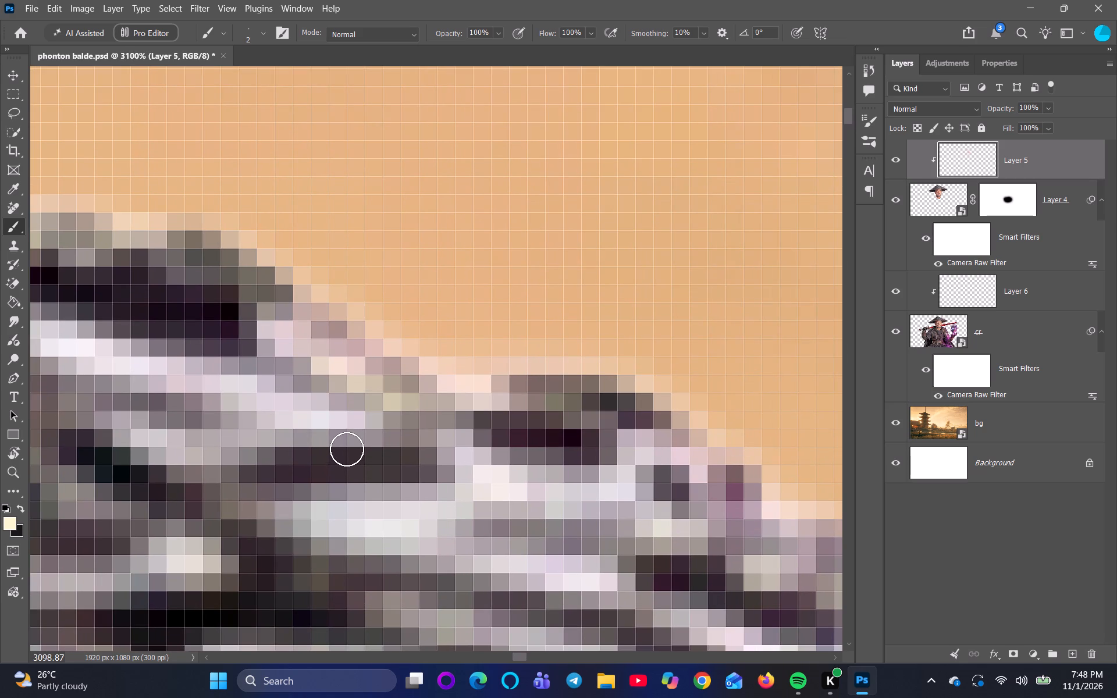
alt+right_drag(345, 449, 336, 391)
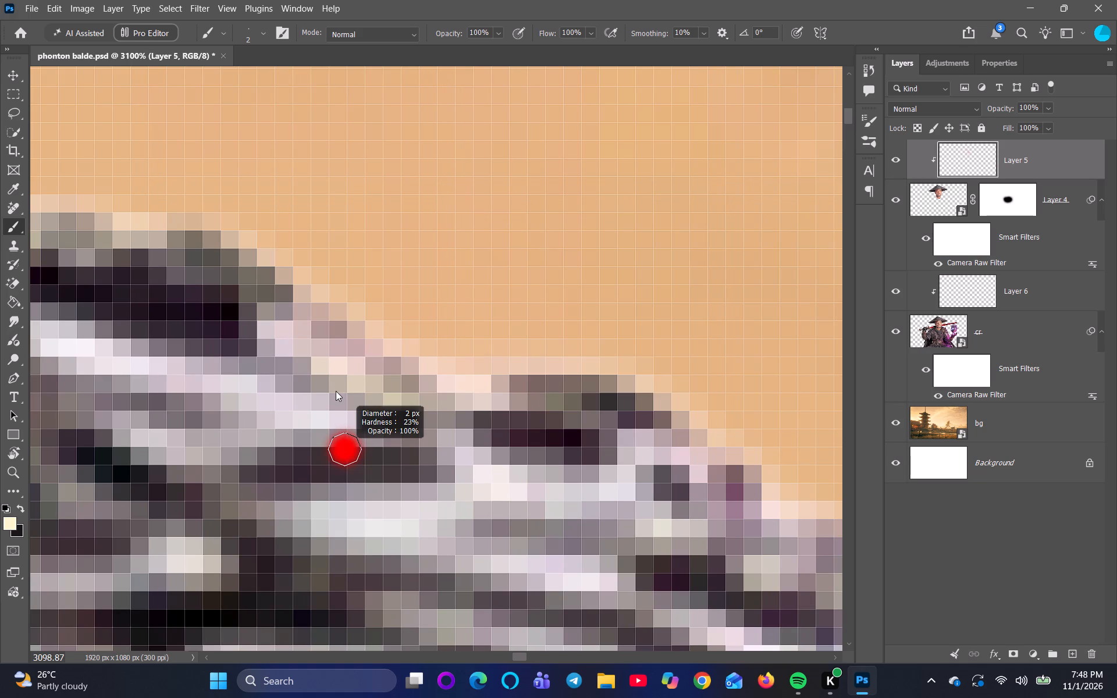
alt+right_drag(336, 391, 344, 369)
drag(283, 252, 289, 274)
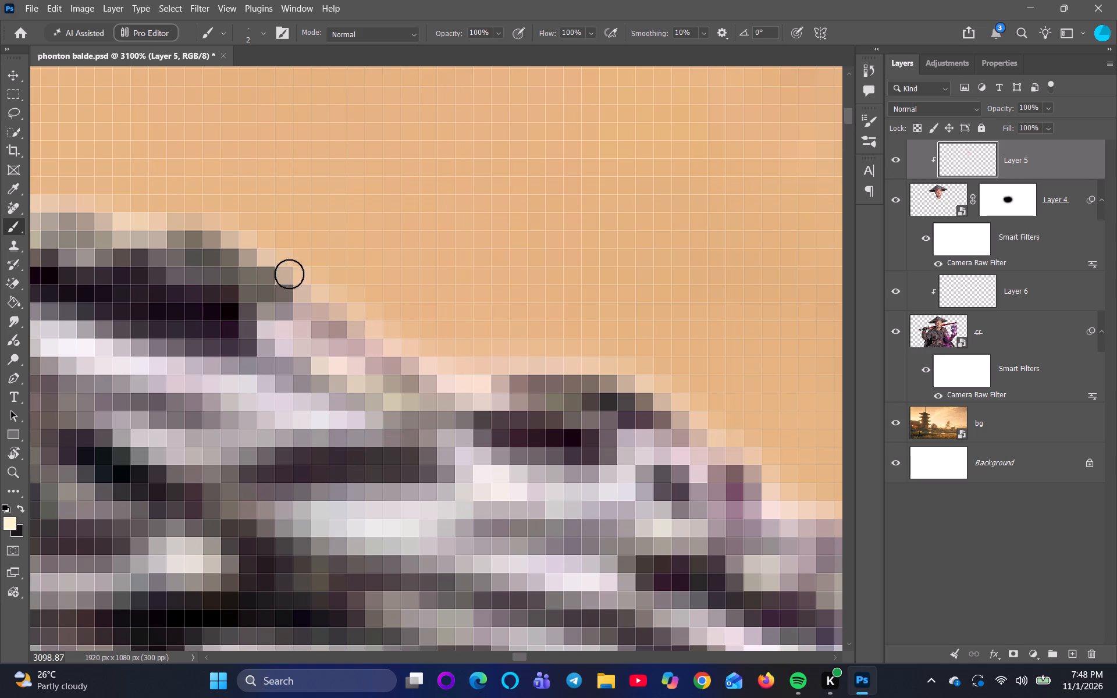
drag(289, 274, 415, 360)
drag(511, 365, 627, 387)
drag(504, 376, 611, 391)
Readjust the brush hardness and paint cream on Layer 5 down the bump's right shoulder to the purple edge pixels.
alt+right_drag(584, 410, 590, 342)
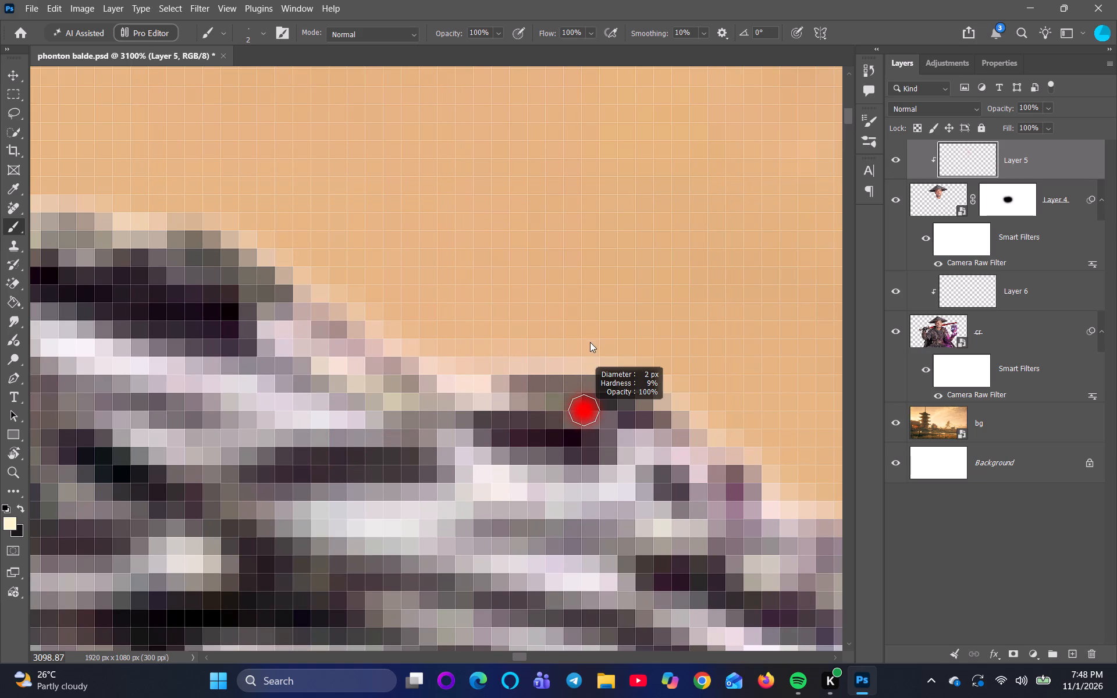
alt+right_drag(590, 342, 603, 428)
drag(622, 376, 689, 445)
drag(661, 412, 750, 511)
key(space)
key(space)
key(space)
key(space)
key(space)
key(space)
key(space)
key(space)
key(space)
key(space)
key(space)
key(space)
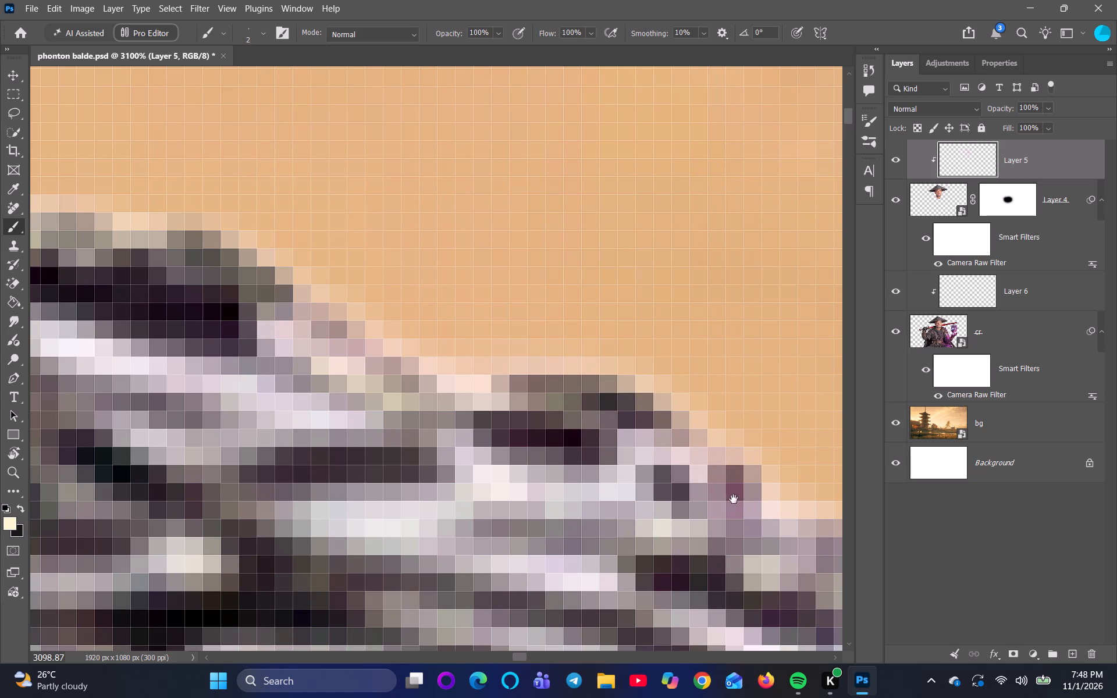
scroll(722, 487, up, 10)
drag(517, 285, 733, 447)
drag(560, 372, 609, 400)
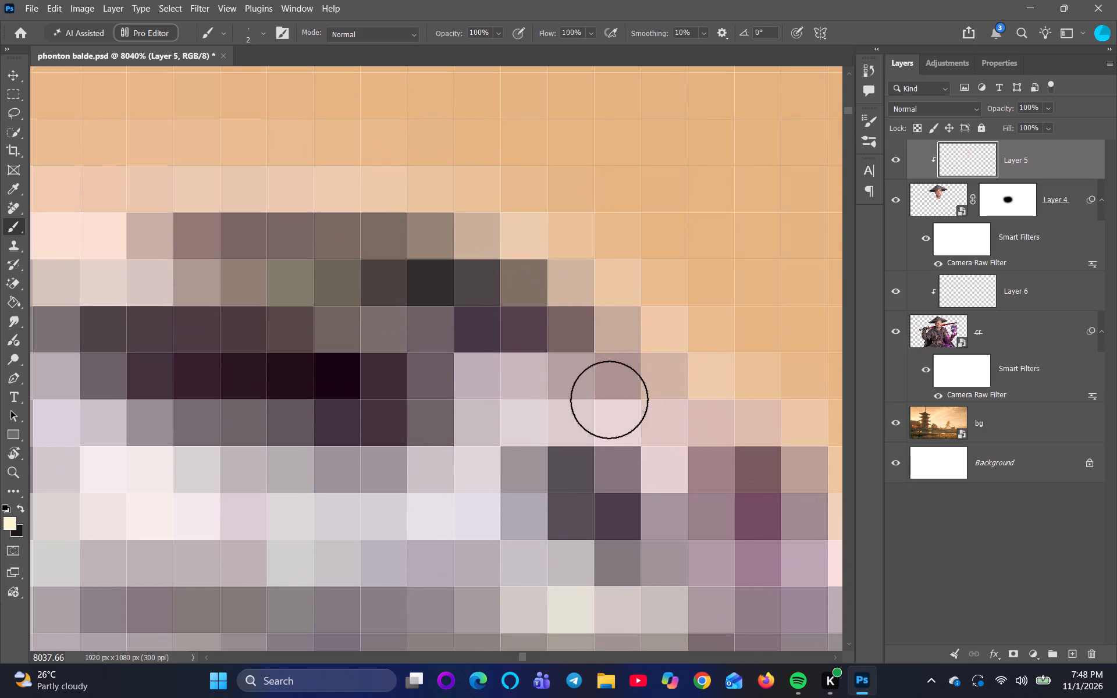
drag(609, 400, 777, 557)
Build up the cream highlight on Layer 5 with repeated strokes over the purple edge pixels into the pale pink notch.
key(space)
key(space)
key(space)
key(space)
key(space)
key(space)
key(space)
key(space)
key(space)
key(space)
key(space)
key(space)
key(space)
key(space)
key(space)
key(space)
key(space)
key(space)
key(space)
key(space)
drag(744, 536, 436, 469)
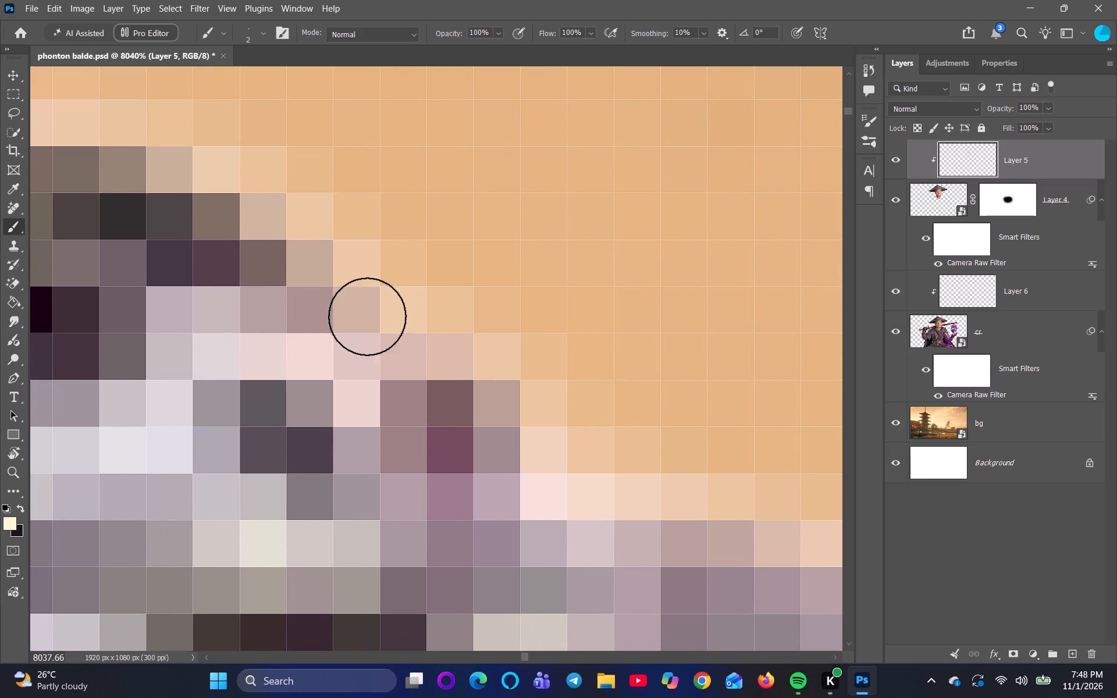
drag(361, 307, 556, 497)
drag(394, 340, 539, 476)
drag(428, 419, 518, 484)
drag(344, 316, 561, 482)
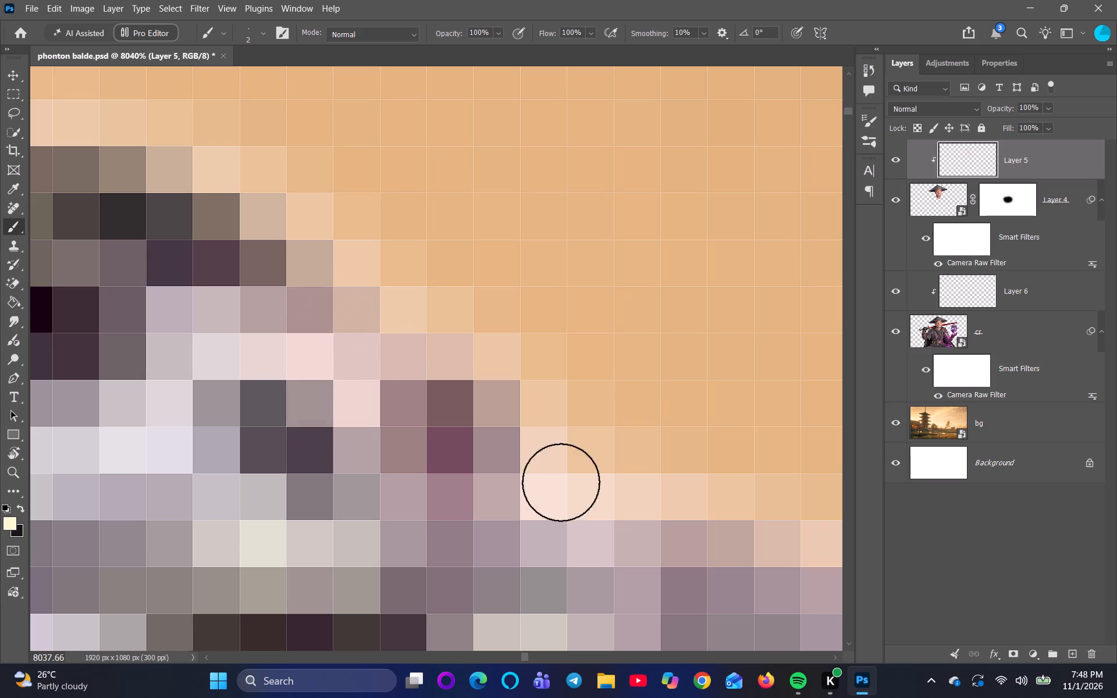
drag(561, 482, 595, 508)
drag(411, 364, 574, 492)
drag(412, 346, 588, 527)
Extend the cream highlight on Layer 5 from the bump's right shoulder past the notch along the mauve slope beyond.
key(space)
scroll(619, 533, down, 3)
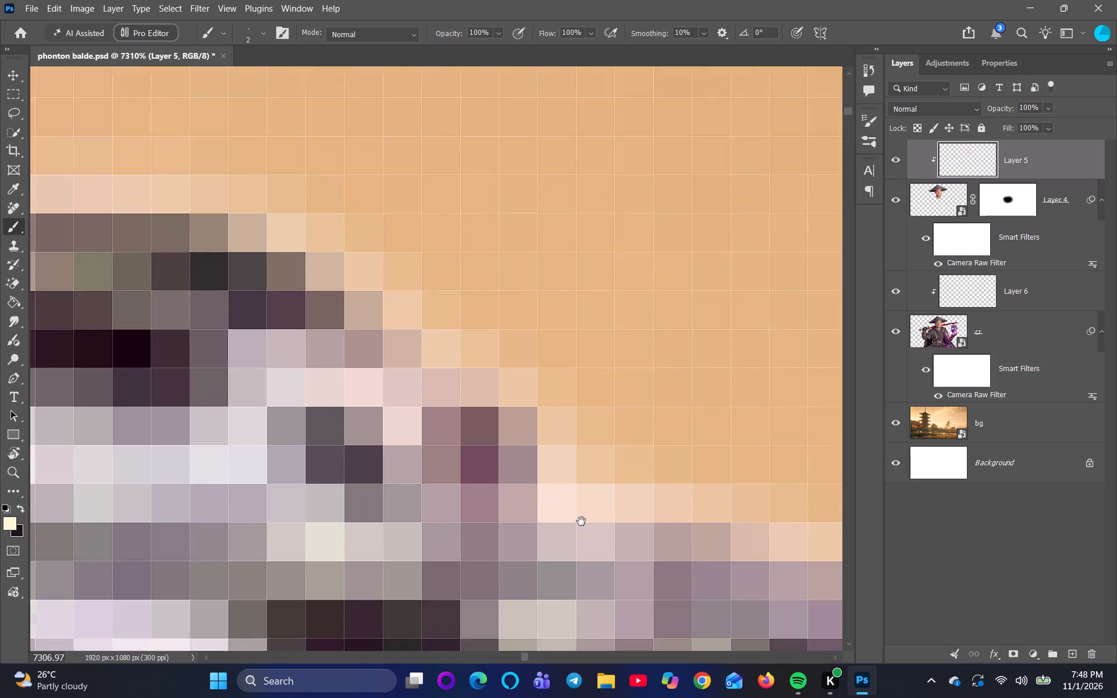
scroll(581, 521, down, 1)
drag(532, 472, 769, 600)
scroll(706, 573, down, 5)
key(space)
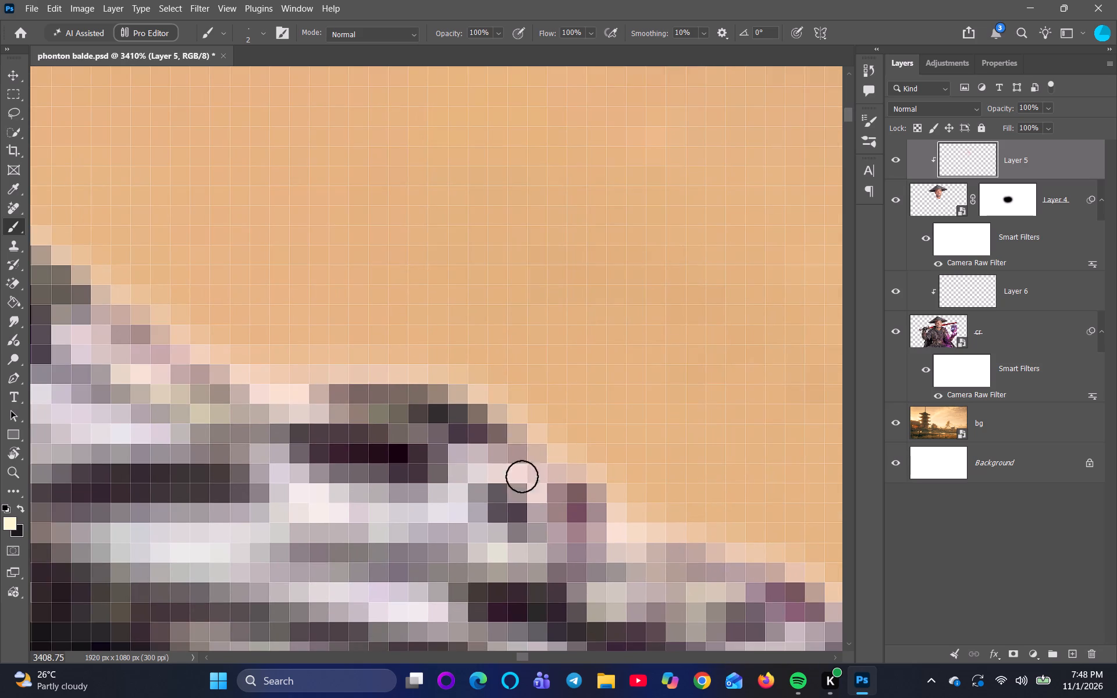
drag(488, 437, 622, 534)
key(space)
key(space)
key(space)
key(space)
key(space)
key(space)
key(space)
key(space)
key(space)
drag(678, 614, 480, 511)
drag(500, 457, 722, 578)
Paint the cream highlight on Layer 5 along the lower slope up to and across the dark protruding straw knot.
scroll(699, 580, down, 5)
key(space)
key(space)
key(space)
key(space)
key(space)
key(space)
key(space)
key(space)
key(space)
drag(715, 607, 627, 560)
scroll(638, 567, up, 4)
drag(599, 492, 703, 526)
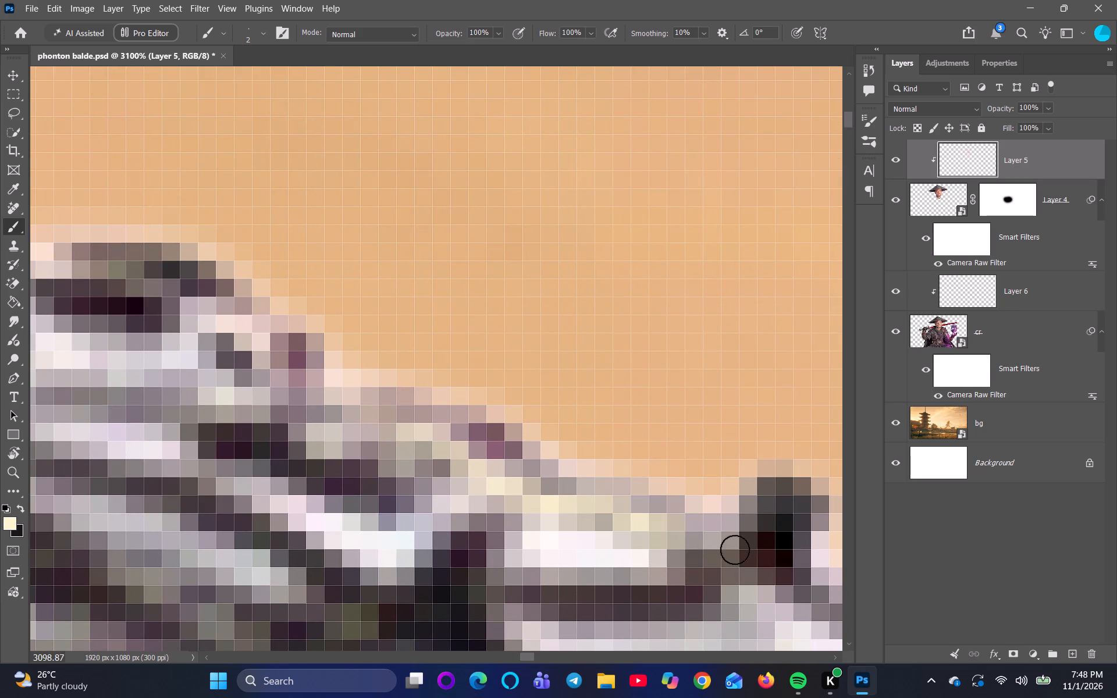
drag(691, 538, 735, 533)
drag(767, 546, 787, 552)
Fit the whole composite in view and examine the rim light along the straw hat.
scroll(770, 565, down, 19)
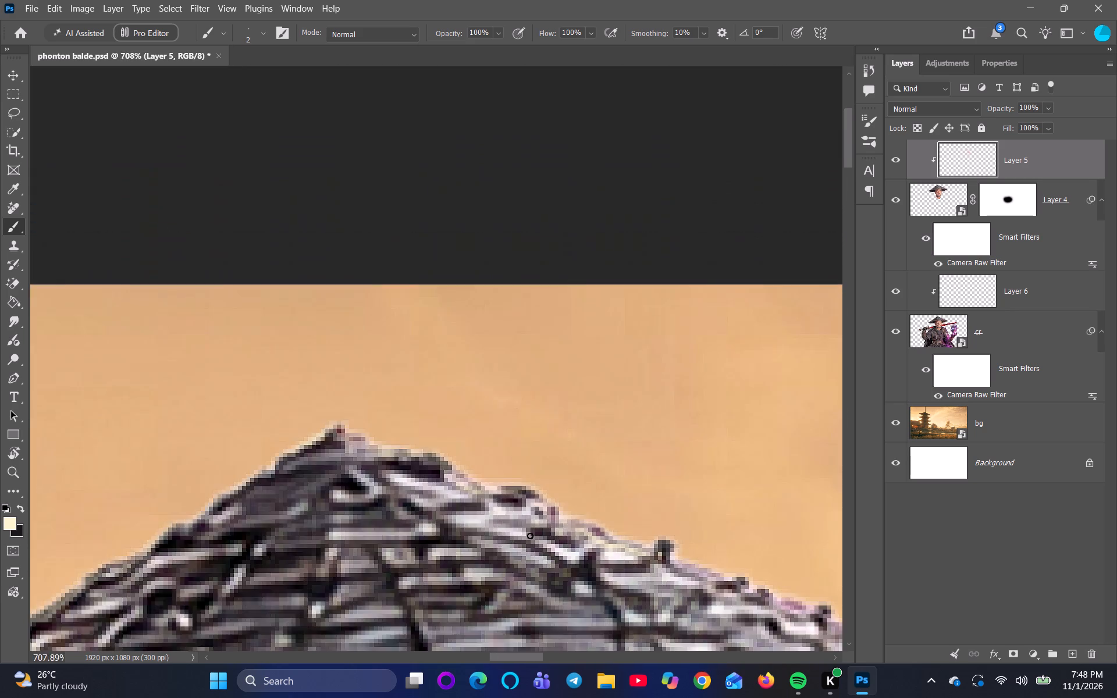
scroll(530, 536, down, 9)
key(ctrl+0)
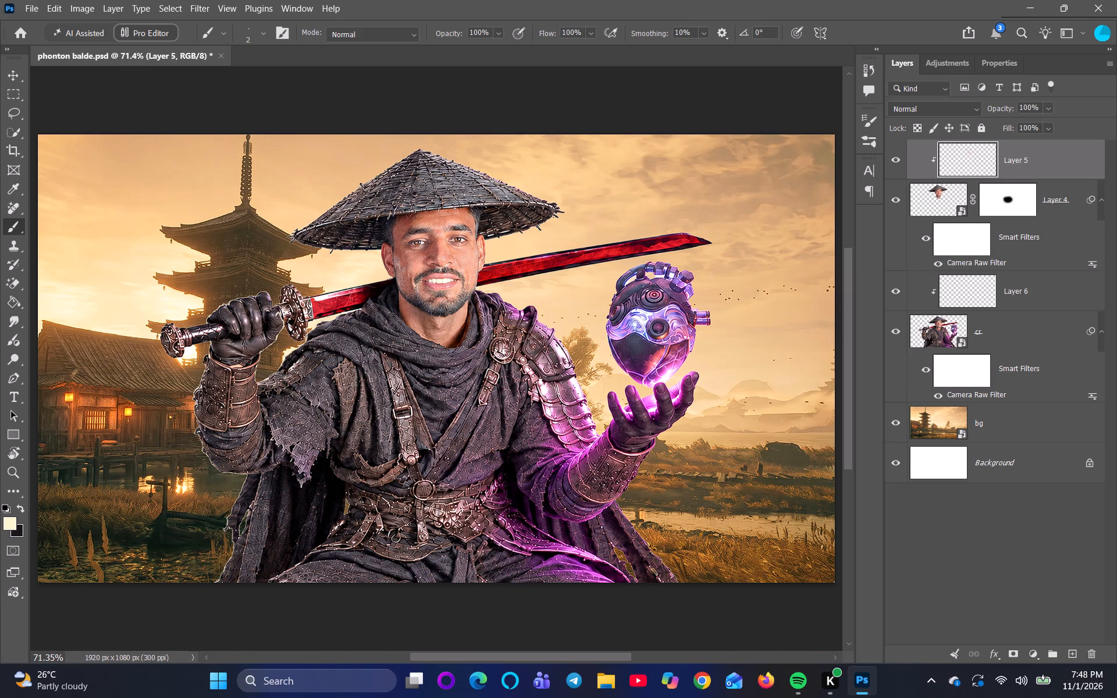
scroll(159, 203, up, 1)
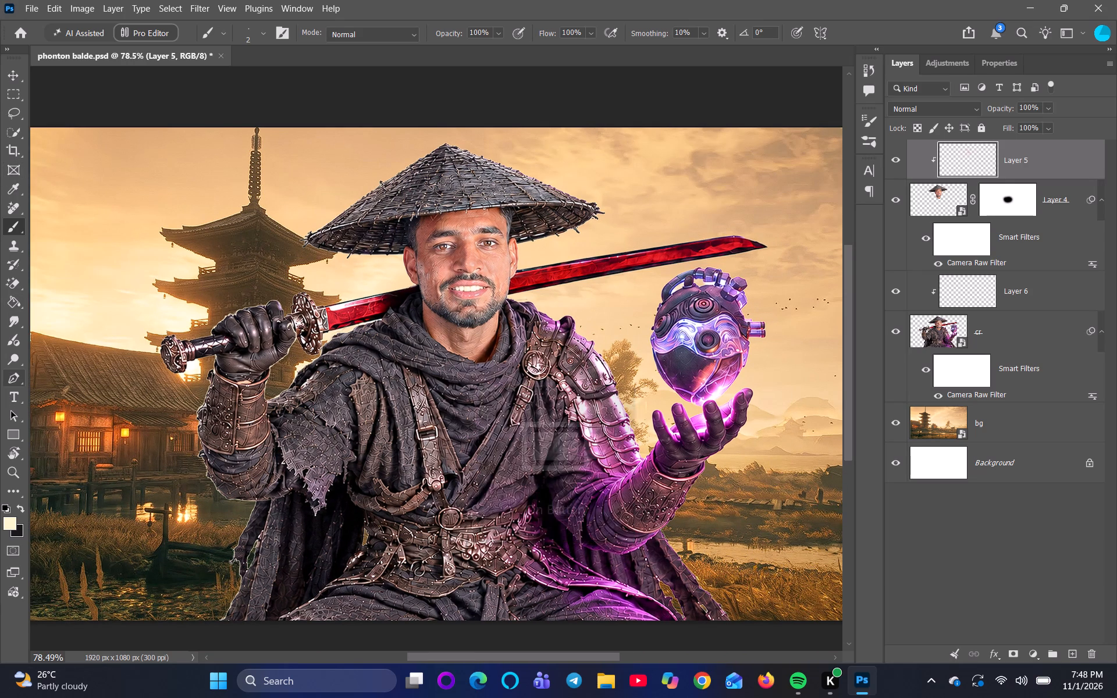
Paint a cream highlight on Layer 5 along the lower left slope of the straw hat with a 5 px brush.
scroll(492, 34, up, 4)
scroll(326, 172, up, 4)
key(space)
key(space)
key(space)
key(space)
key(space)
key(space)
key(space)
key(space)
key(space)
key(space)
key(space)
key(space)
key(space)
key(space)
key(space)
key(space)
key(space)
key(space)
key(space)
key(space)
drag(329, 250, 351, 472)
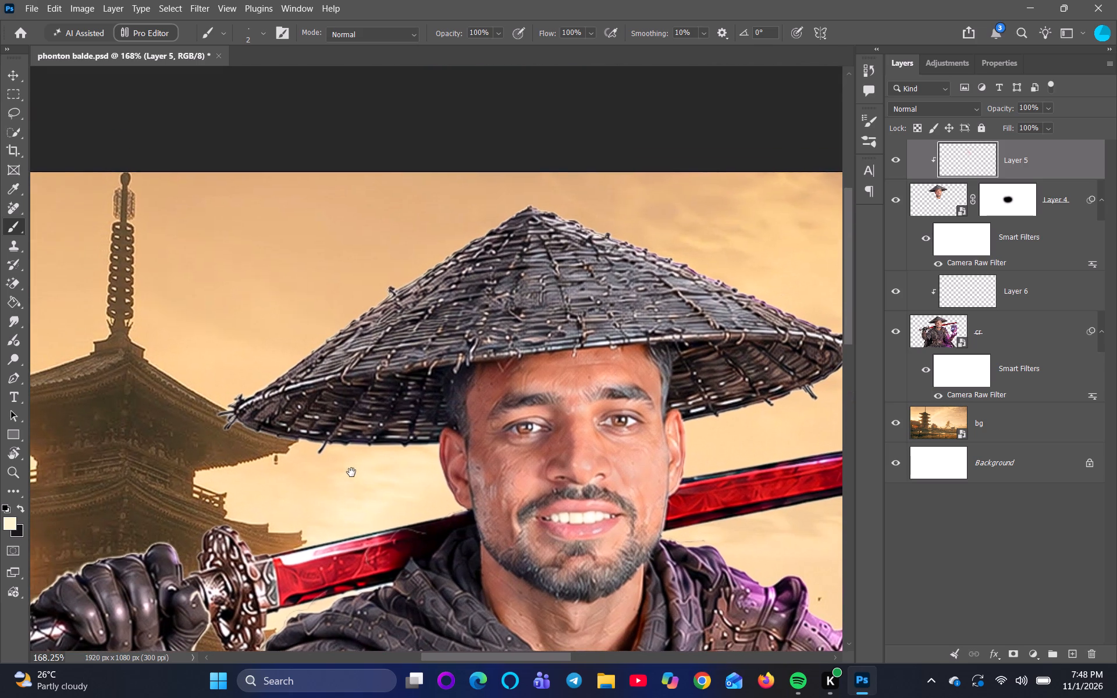
drag(351, 472, 352, 472)
scroll(335, 423, up, 2)
scroll(346, 324, up, 3)
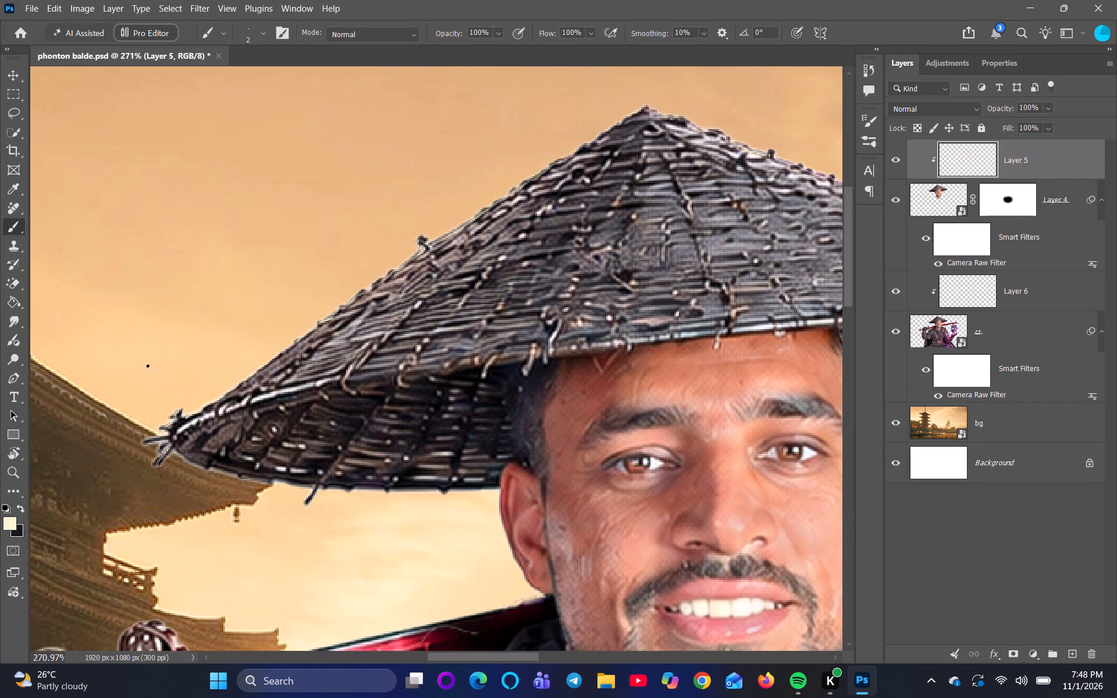
text(]]])
drag(196, 402, 222, 396)
drag(223, 393, 272, 362)
key(ctrl+z)
drag(257, 369, 279, 349)
drag(269, 357, 307, 333)
key(ctrl+z)
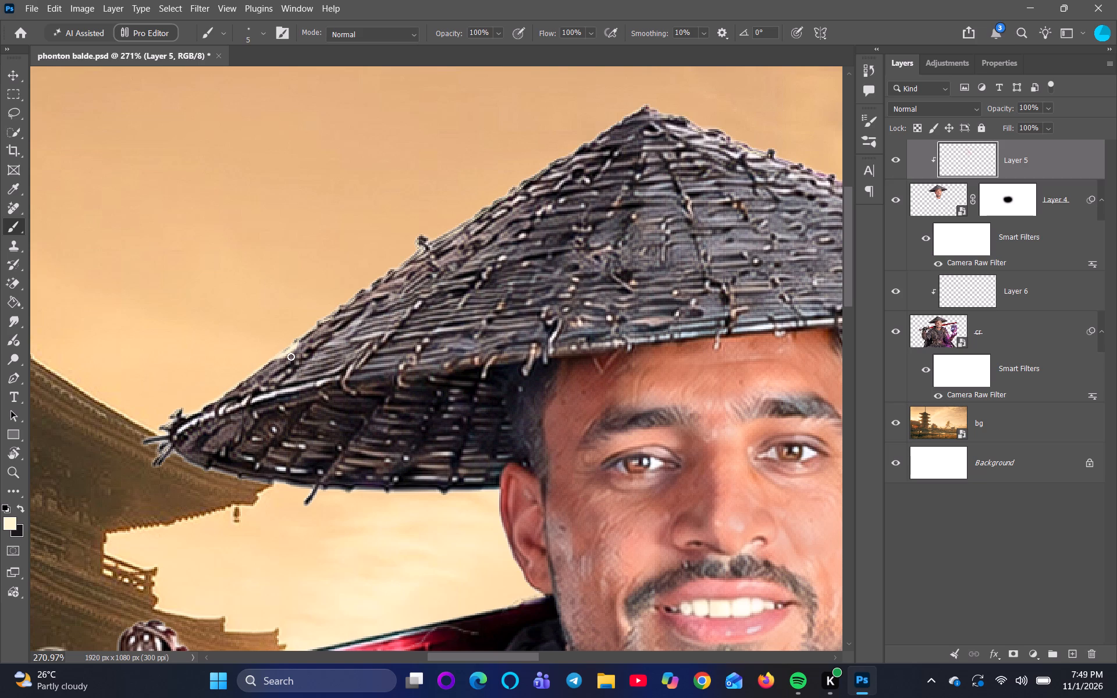
drag(275, 343, 321, 319)
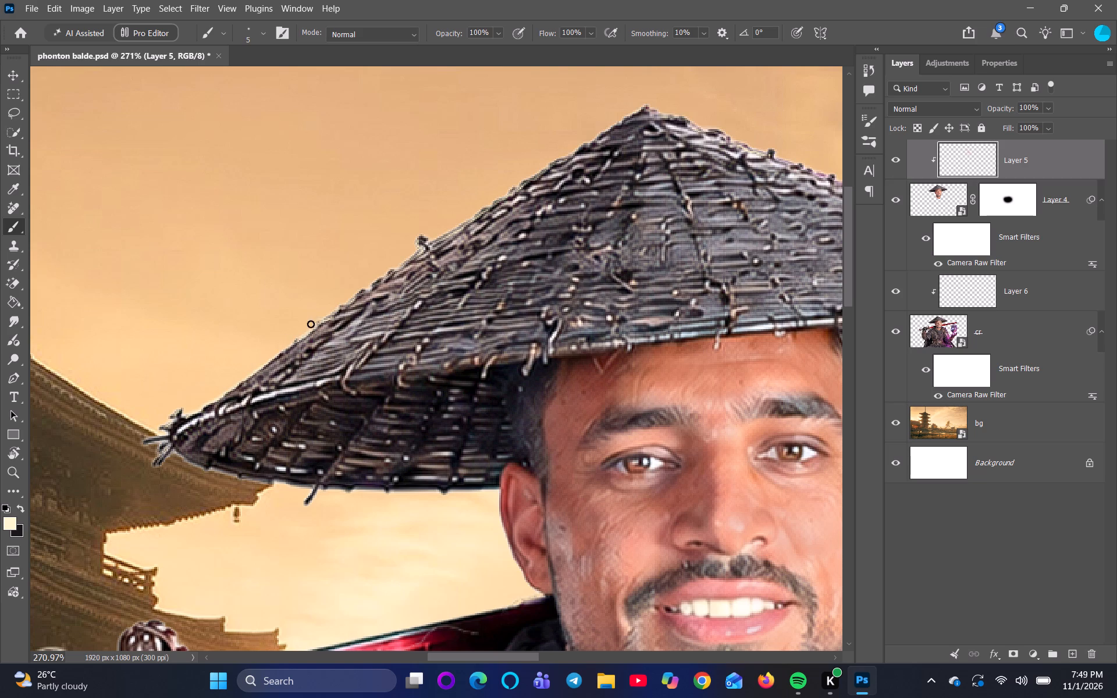
drag(316, 323, 346, 301)
drag(335, 304, 390, 265)
key(ctrl+z)
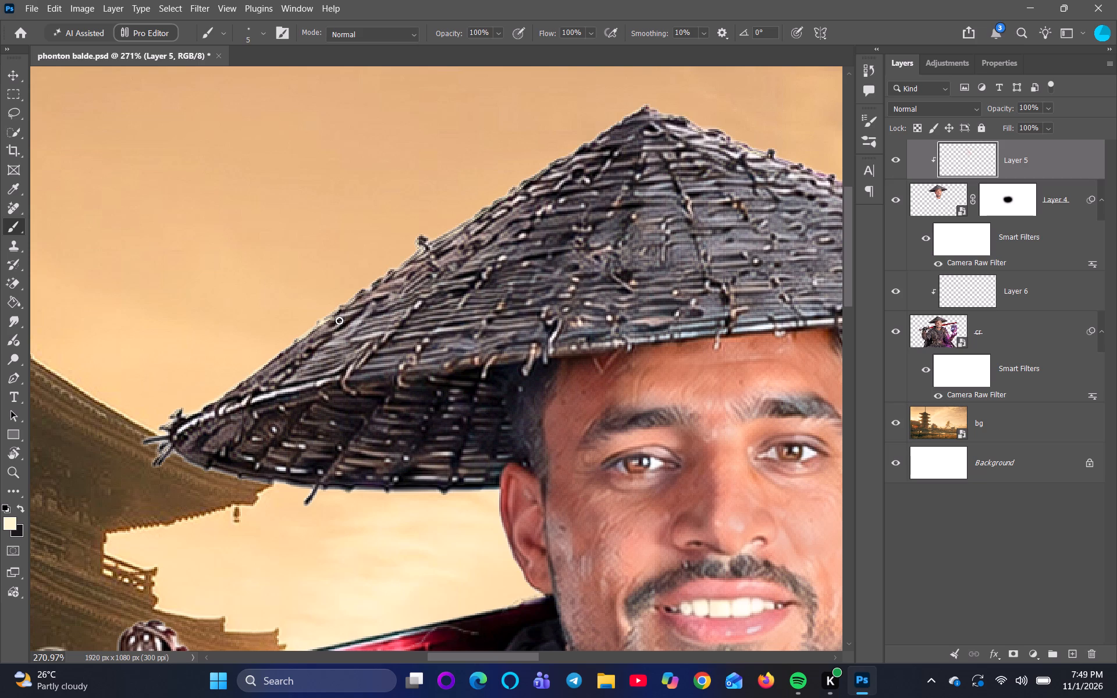
Enlarge the brush to 7 px and continue the Layer 5 highlight up the left slope to the protruding straw knot.
key(bracketright)
key(bracketright)
drag(339, 304, 365, 284)
drag(354, 296, 383, 271)
drag(376, 281, 414, 243)
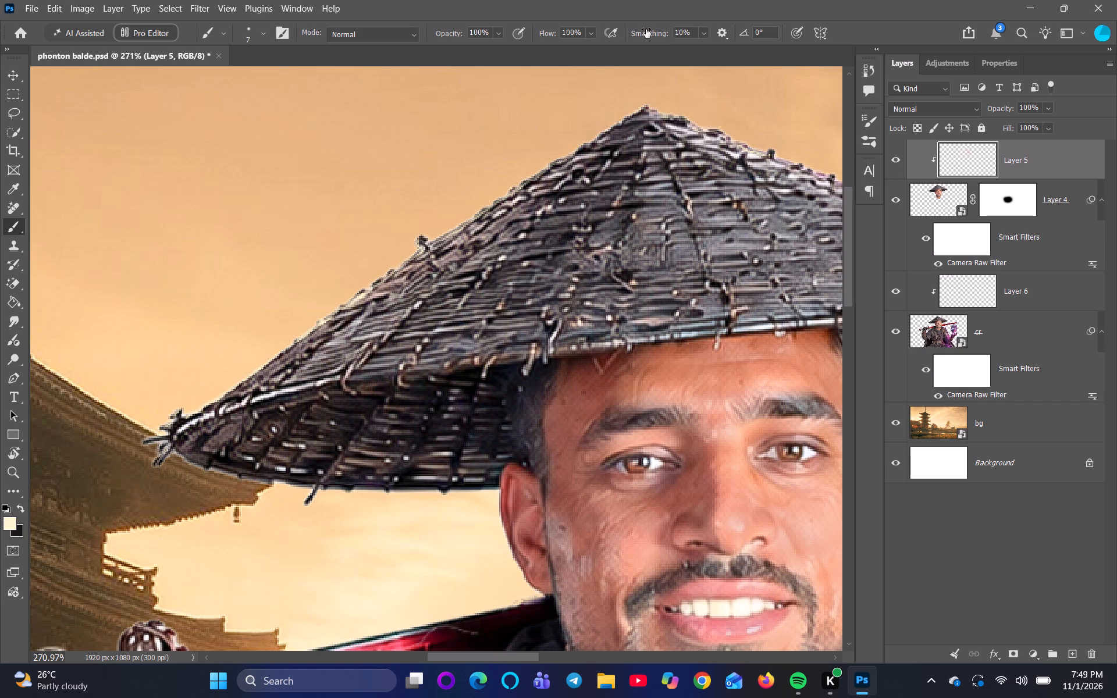
drag(411, 252, 458, 219)
key(ctrl+z)
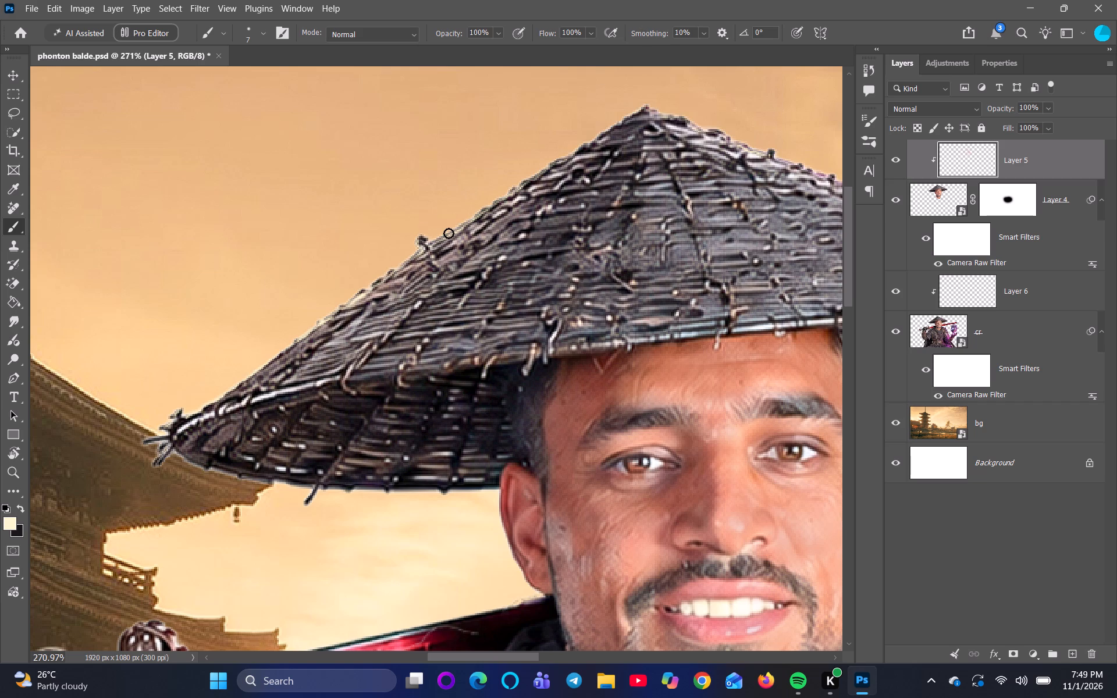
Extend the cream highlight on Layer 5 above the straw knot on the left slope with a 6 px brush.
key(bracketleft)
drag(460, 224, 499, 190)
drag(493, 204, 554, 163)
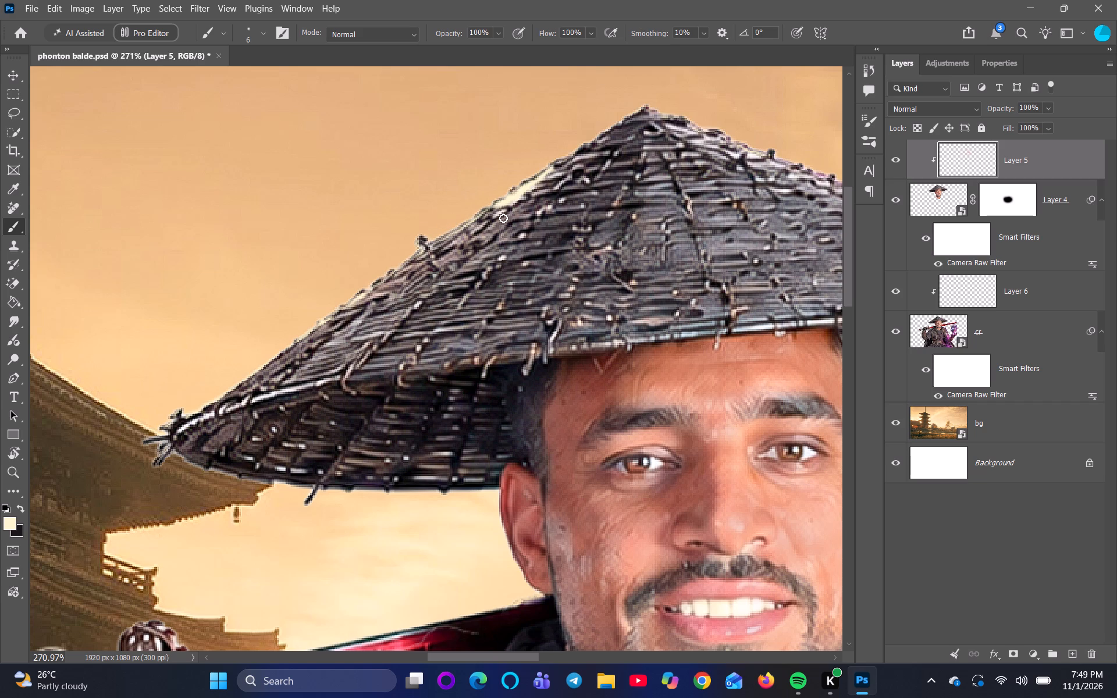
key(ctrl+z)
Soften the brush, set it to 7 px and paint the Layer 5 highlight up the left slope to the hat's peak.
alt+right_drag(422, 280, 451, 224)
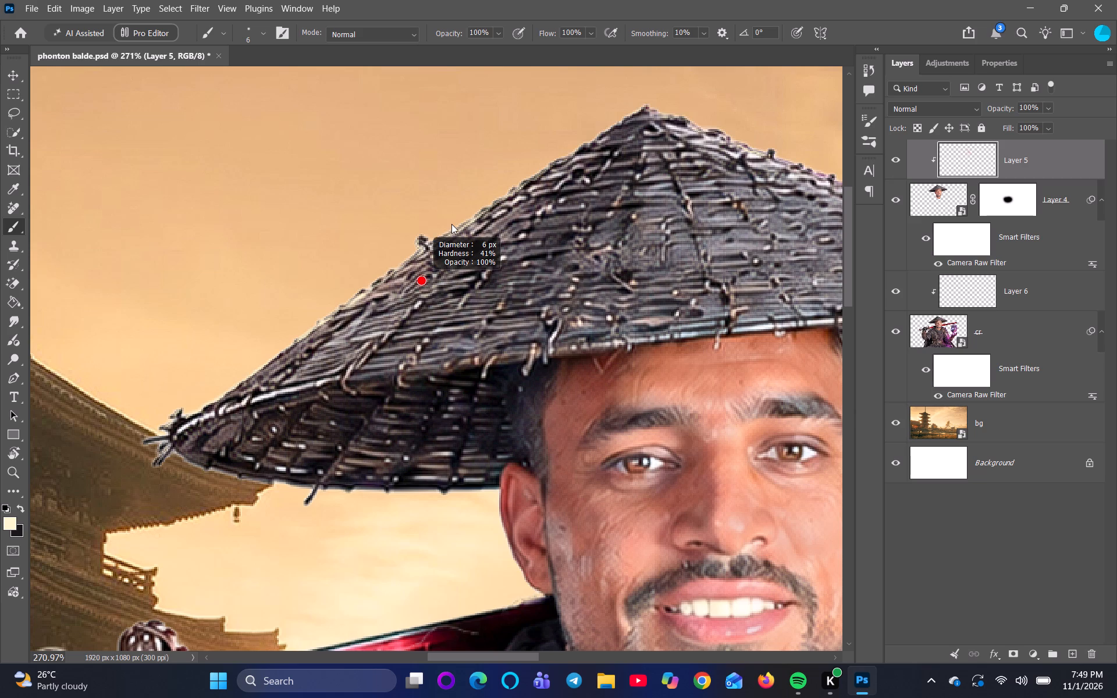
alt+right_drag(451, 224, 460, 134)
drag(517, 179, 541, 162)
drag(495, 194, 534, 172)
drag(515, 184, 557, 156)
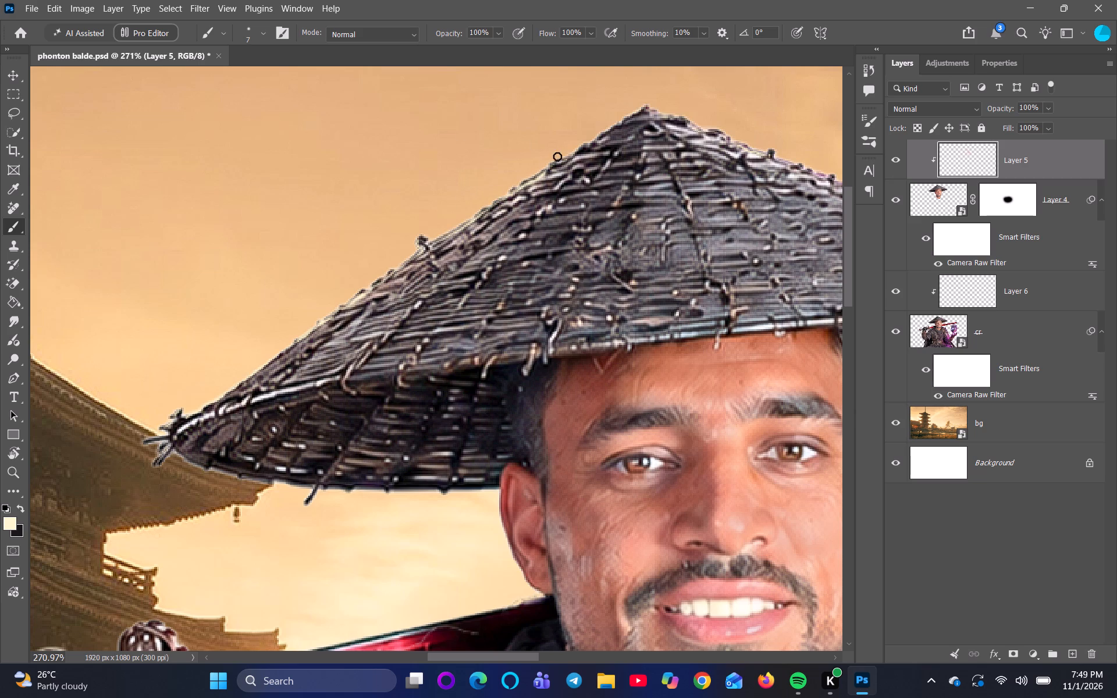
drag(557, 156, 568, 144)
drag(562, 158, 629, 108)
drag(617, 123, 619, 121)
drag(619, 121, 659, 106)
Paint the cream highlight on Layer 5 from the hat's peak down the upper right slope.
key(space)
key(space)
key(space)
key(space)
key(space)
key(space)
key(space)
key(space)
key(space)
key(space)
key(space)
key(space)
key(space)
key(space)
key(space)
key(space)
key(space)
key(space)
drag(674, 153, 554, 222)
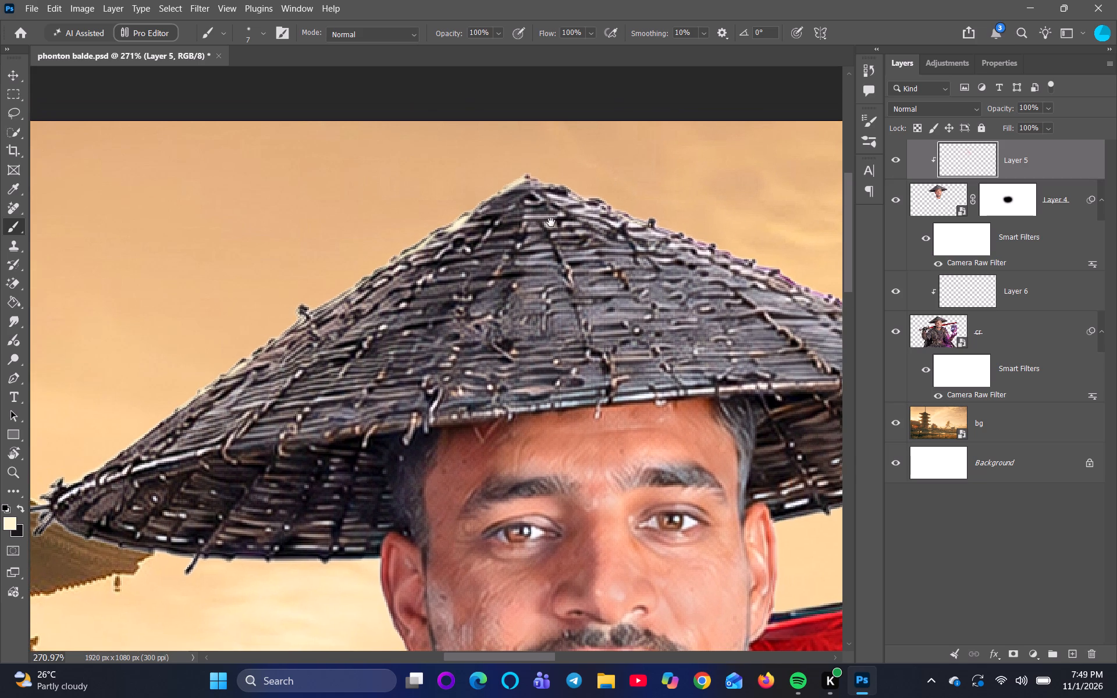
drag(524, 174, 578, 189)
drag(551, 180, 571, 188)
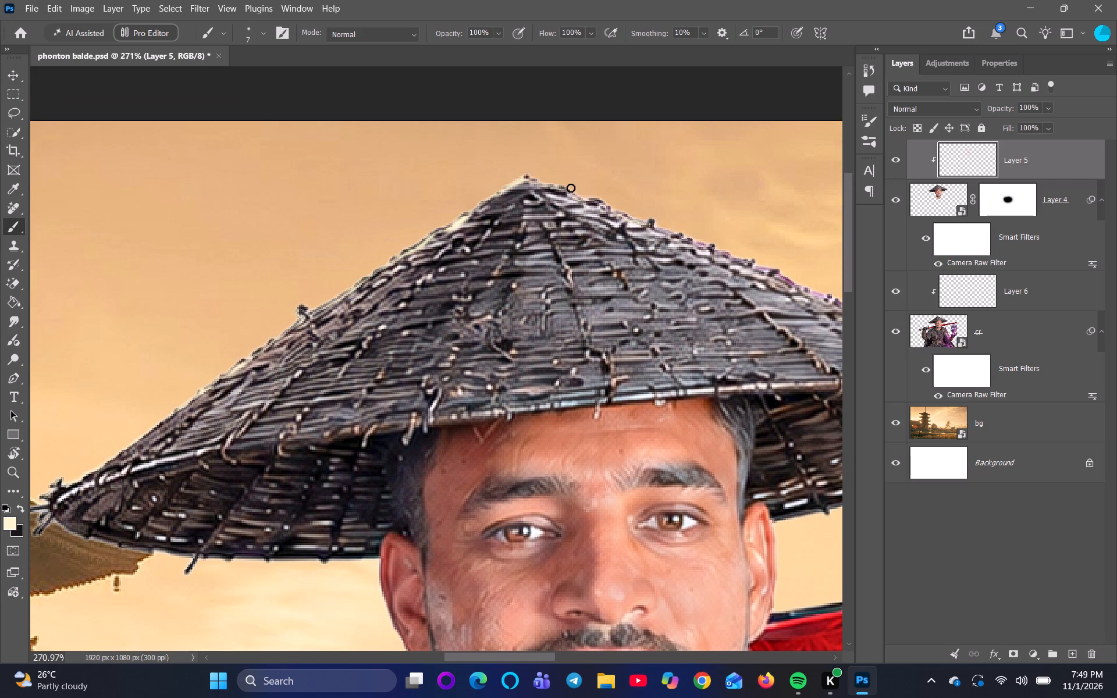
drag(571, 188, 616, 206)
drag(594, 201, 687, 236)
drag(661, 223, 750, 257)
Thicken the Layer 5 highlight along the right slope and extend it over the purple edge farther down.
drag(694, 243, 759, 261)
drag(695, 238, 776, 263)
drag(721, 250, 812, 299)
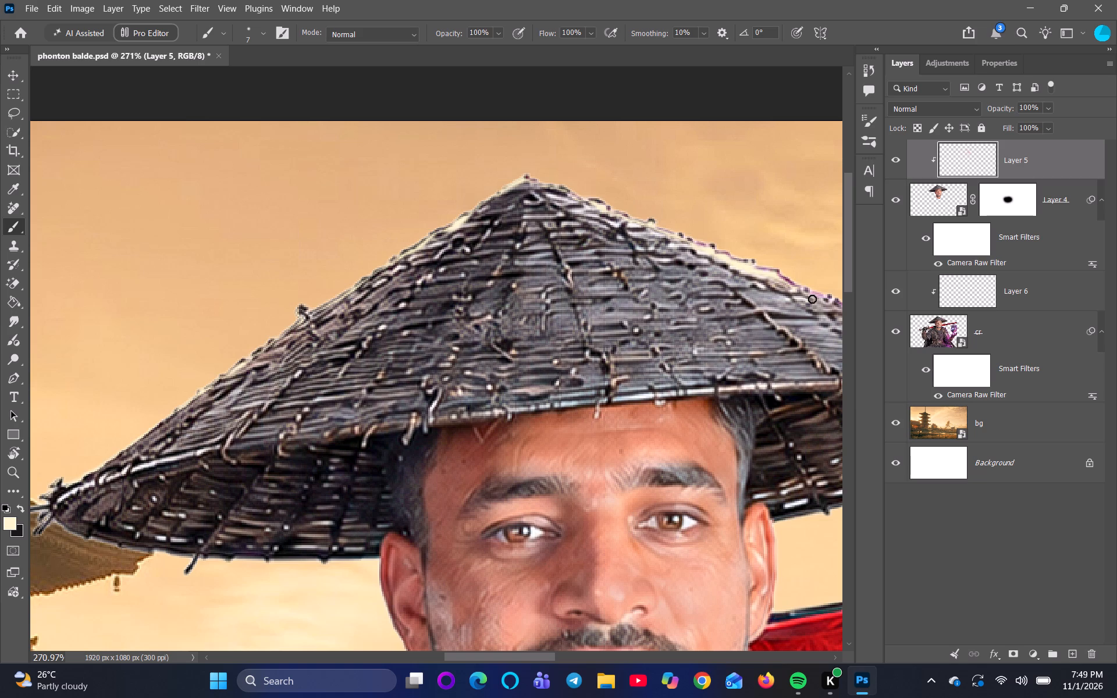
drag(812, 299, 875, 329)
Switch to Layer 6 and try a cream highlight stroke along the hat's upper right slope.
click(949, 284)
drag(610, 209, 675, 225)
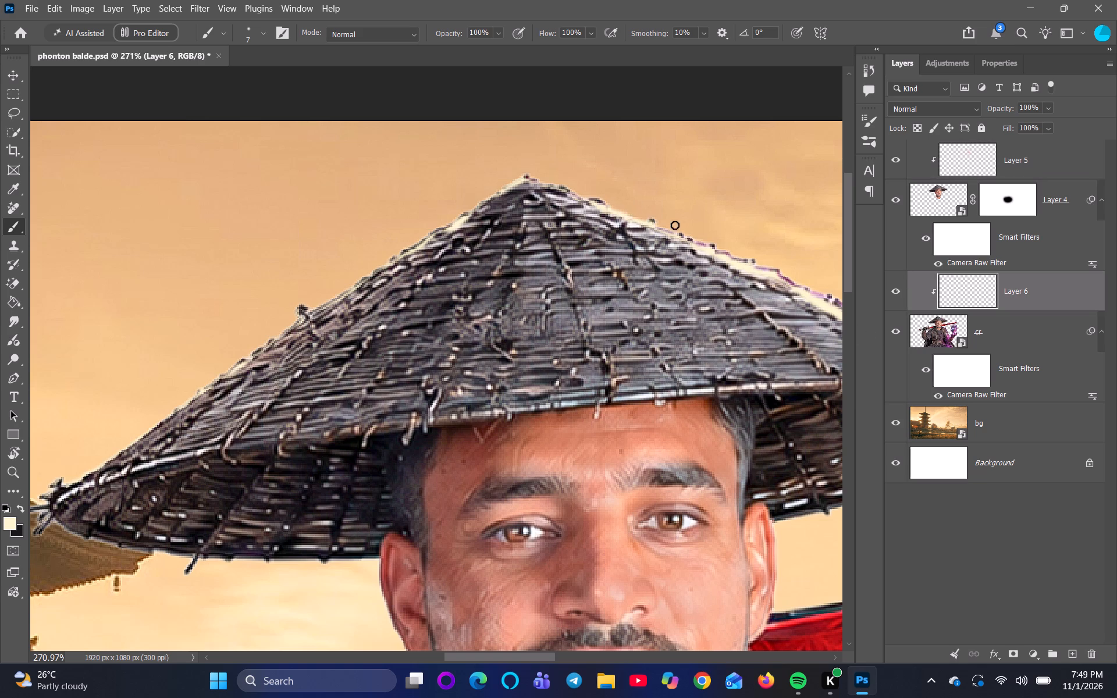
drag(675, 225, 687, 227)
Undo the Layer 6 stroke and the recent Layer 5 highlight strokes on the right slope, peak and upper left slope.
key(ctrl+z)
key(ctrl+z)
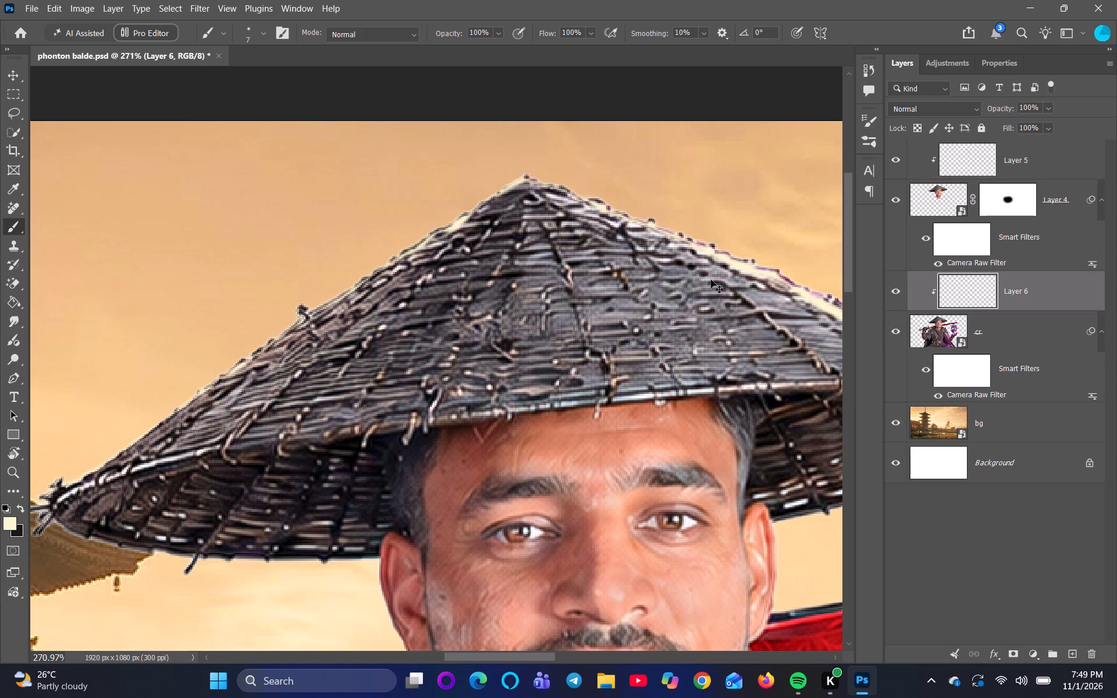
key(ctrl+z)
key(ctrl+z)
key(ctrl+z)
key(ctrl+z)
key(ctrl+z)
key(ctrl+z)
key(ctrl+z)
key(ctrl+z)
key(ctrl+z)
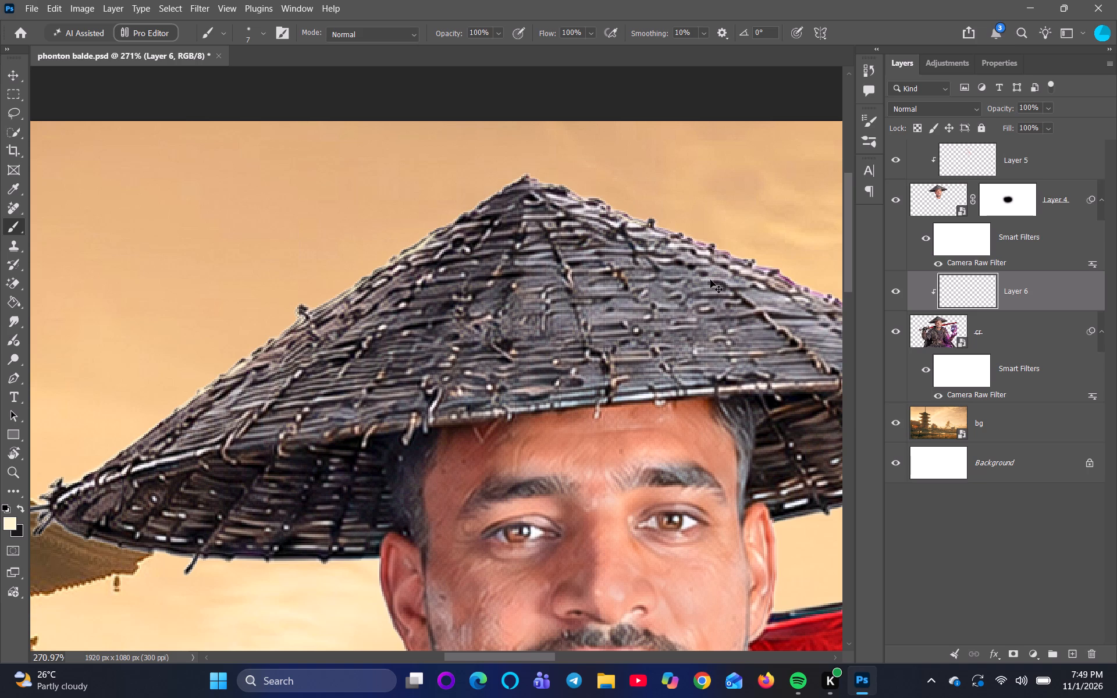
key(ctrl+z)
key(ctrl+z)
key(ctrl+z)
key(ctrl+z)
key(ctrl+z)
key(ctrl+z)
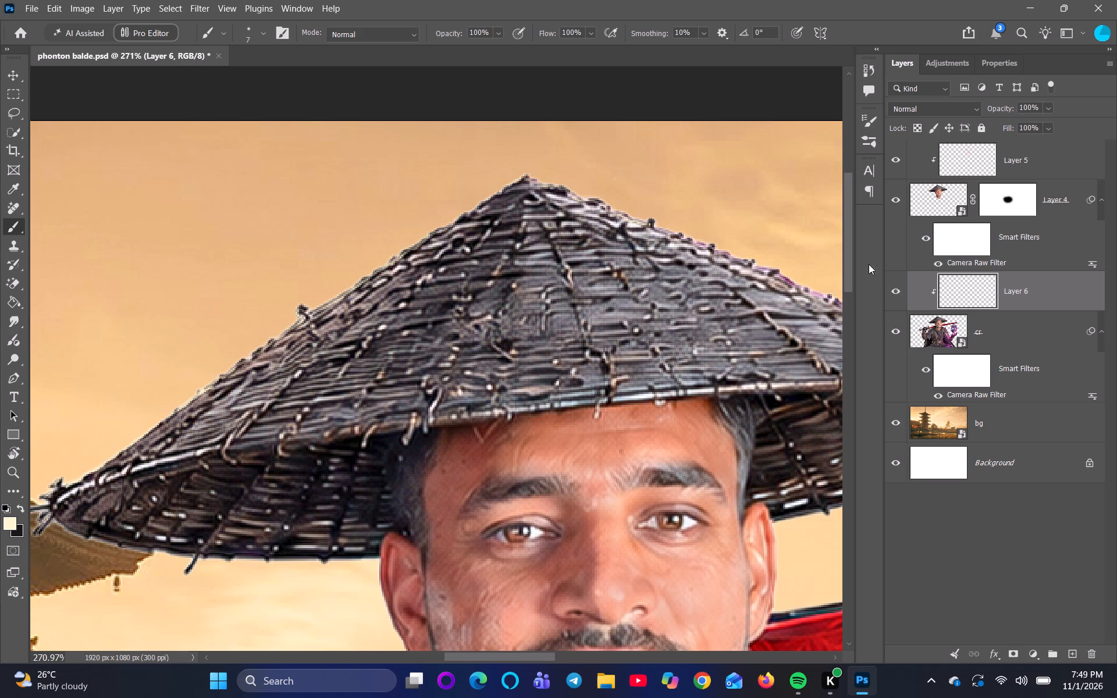
Paint the cream highlight on Layer 6 from the left slope's straw knot up to the hat's peak.
drag(292, 323, 345, 291)
drag(347, 290, 361, 278)
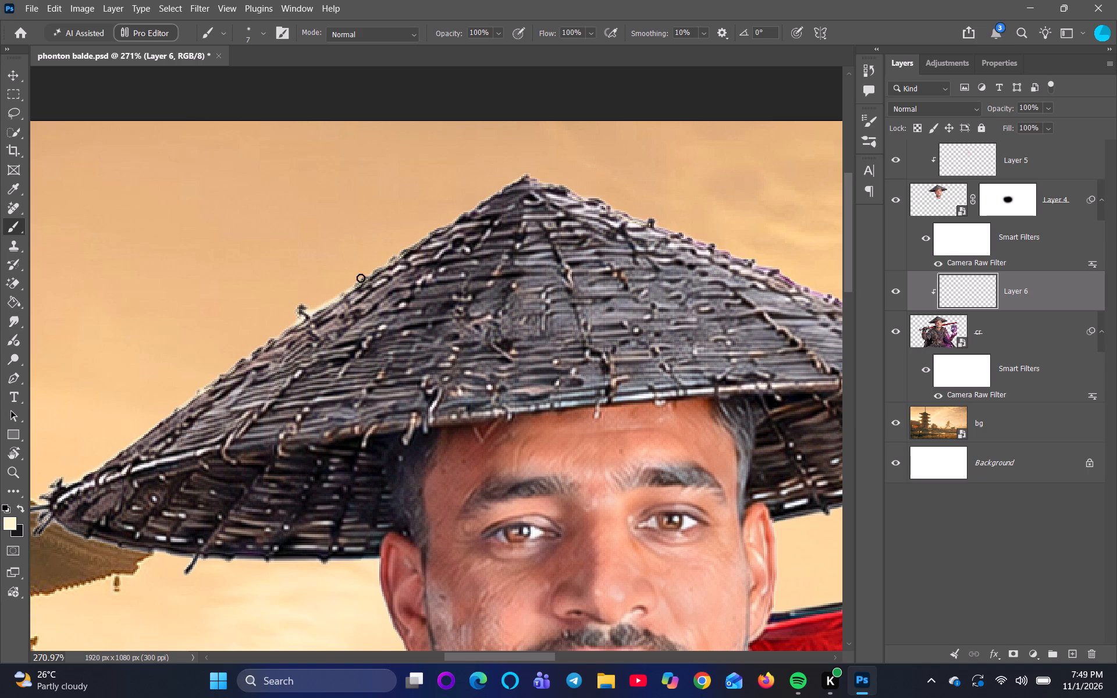
drag(361, 278, 401, 249)
drag(383, 261, 444, 215)
drag(431, 238, 502, 207)
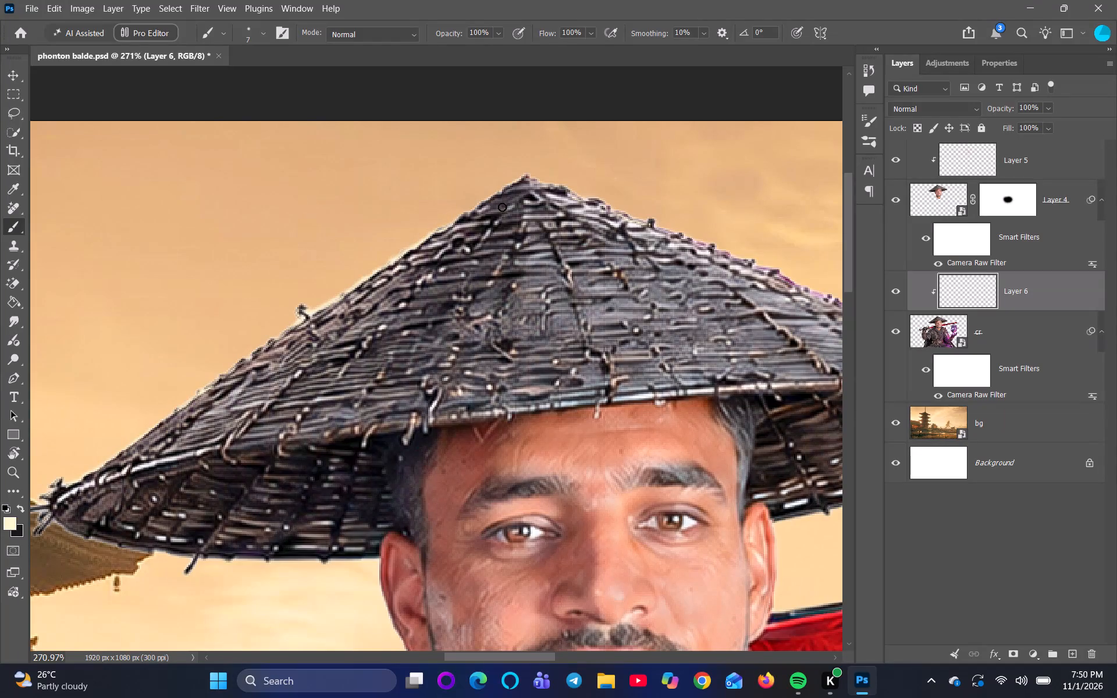
drag(502, 207, 535, 195)
drag(456, 225, 525, 176)
drag(518, 180, 534, 177)
Paint the cream highlight on Layer 6 from the hat's peak down its upper right slope.
drag(535, 177, 609, 206)
drag(579, 197, 631, 212)
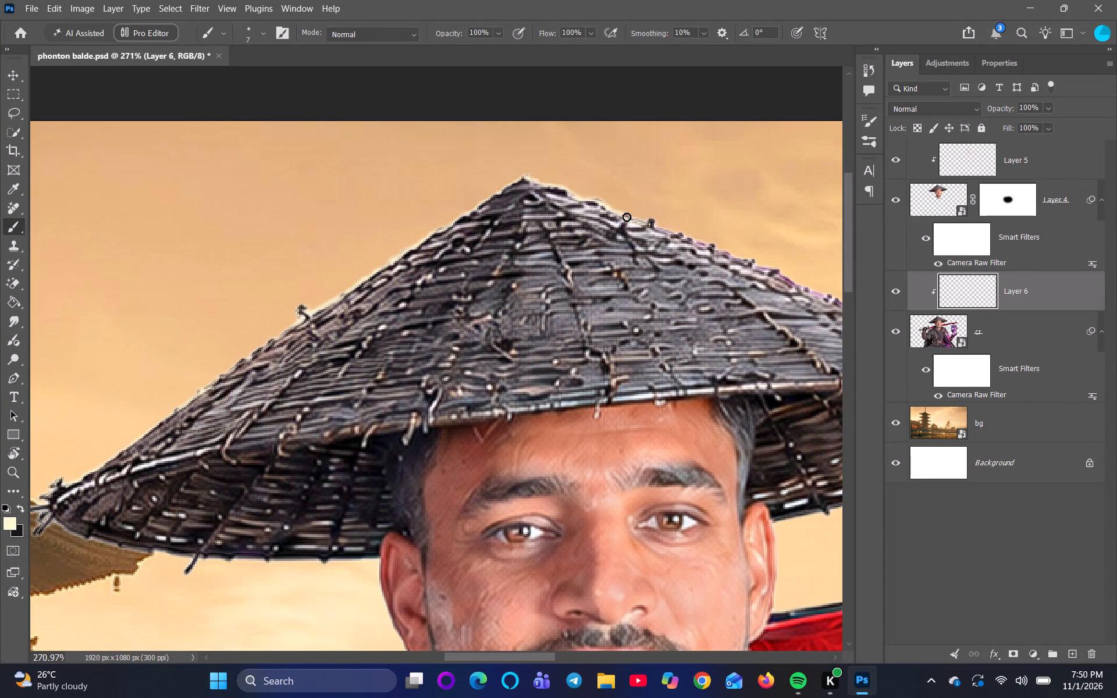
drag(627, 217, 672, 216)
drag(647, 220, 730, 238)
drag(674, 233, 675, 233)
drag(675, 233, 789, 258)
drag(714, 248, 809, 270)
Continue the Layer 6 cream highlight down the lower right slope, covering the purple edge toward the brim.
key(space)
key(space)
key(space)
key(space)
key(space)
key(space)
key(space)
key(space)
key(space)
key(space)
key(space)
key(space)
key(space)
drag(787, 277, 634, 301)
drag(594, 280, 666, 297)
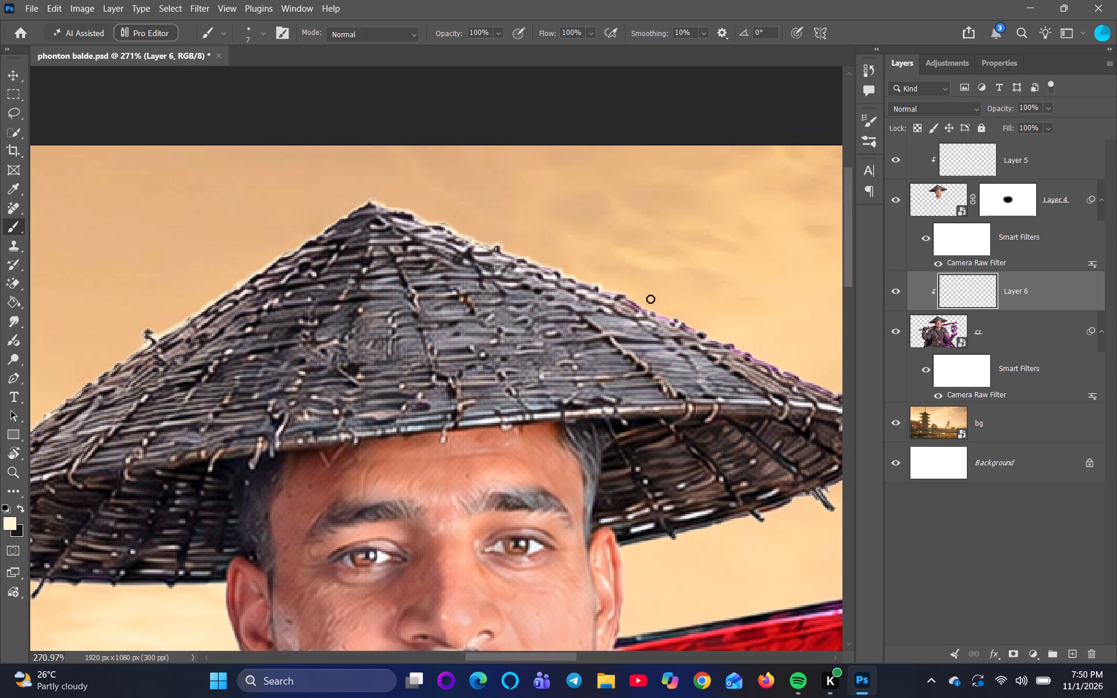
drag(622, 291, 728, 333)
drag(661, 316, 776, 354)
drag(719, 343, 891, 403)
Extend the Layer 6 highlight to the hat's right tip and over the straw ends sticking out there.
key(space)
key(space)
key(space)
key(space)
key(space)
key(space)
key(space)
key(space)
key(space)
key(space)
key(space)
drag(784, 406, 648, 376)
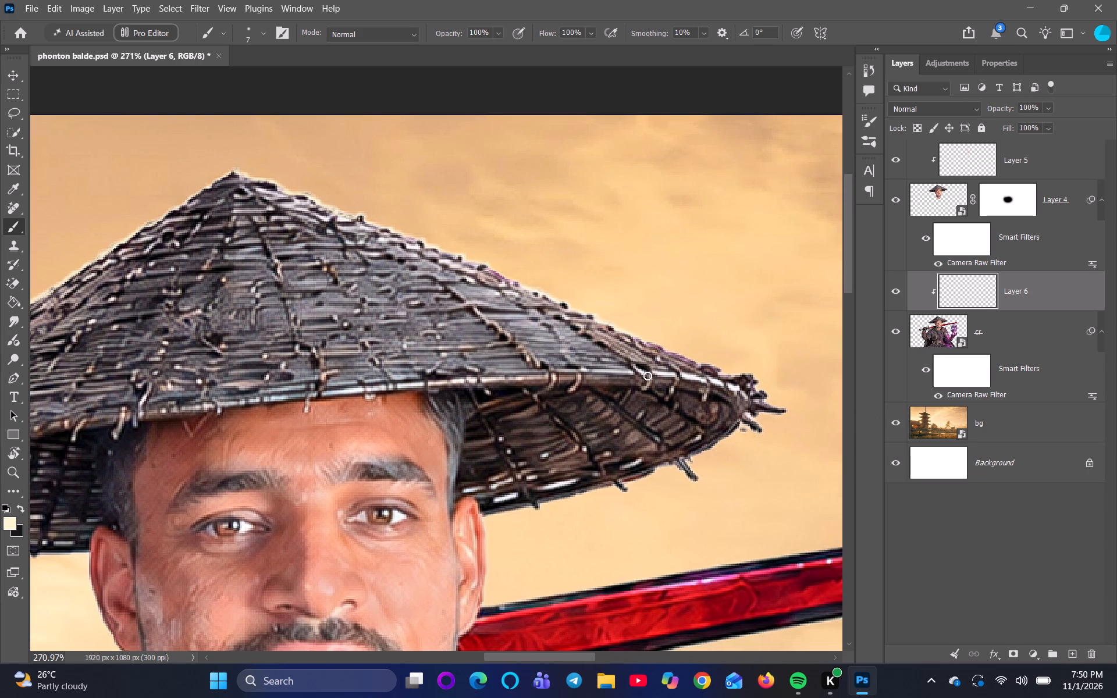
drag(622, 329, 737, 373)
drag(717, 363, 777, 406)
drag(777, 406, 777, 407)
drag(767, 405, 787, 412)
drag(744, 403, 789, 411)
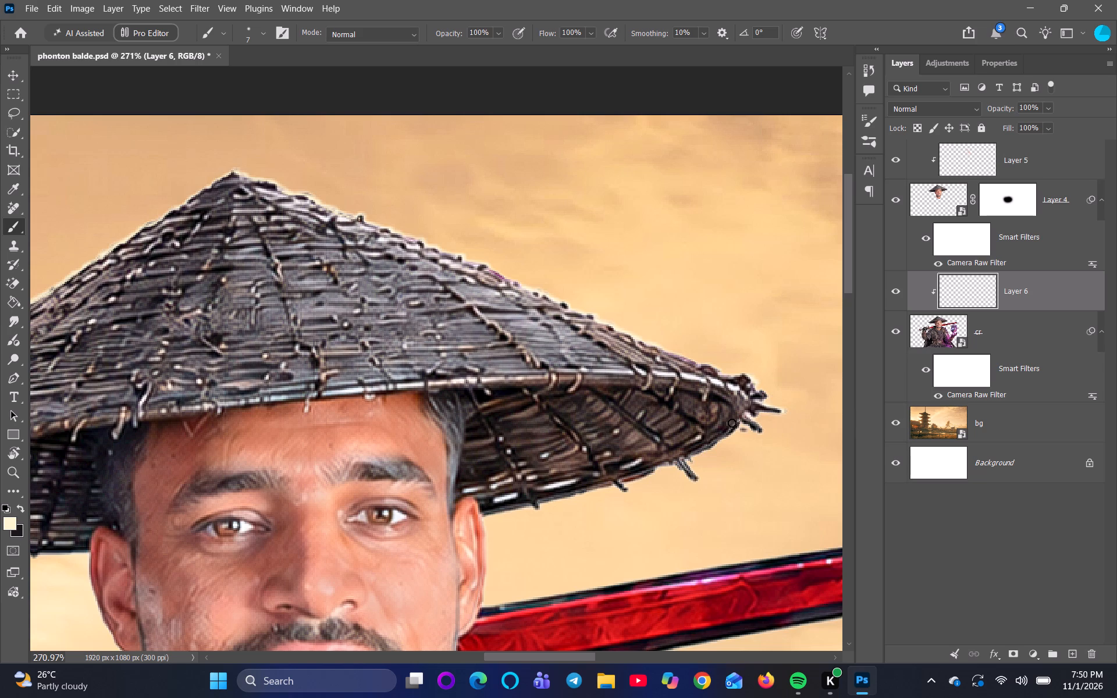
drag(737, 418, 777, 430)
Highlight the loose straws hanging under the right brim, undoing and repainting the first stroke on the outer straw.
drag(674, 460, 720, 504)
key(ctrl+z)
drag(692, 460, 696, 469)
drag(682, 461, 683, 461)
drag(683, 461, 699, 476)
drag(609, 485, 621, 492)
Paint the cream highlight along the lower edge of the right brim, from beside the ear toward the right tip.
drag(509, 512, 543, 508)
drag(484, 512, 533, 510)
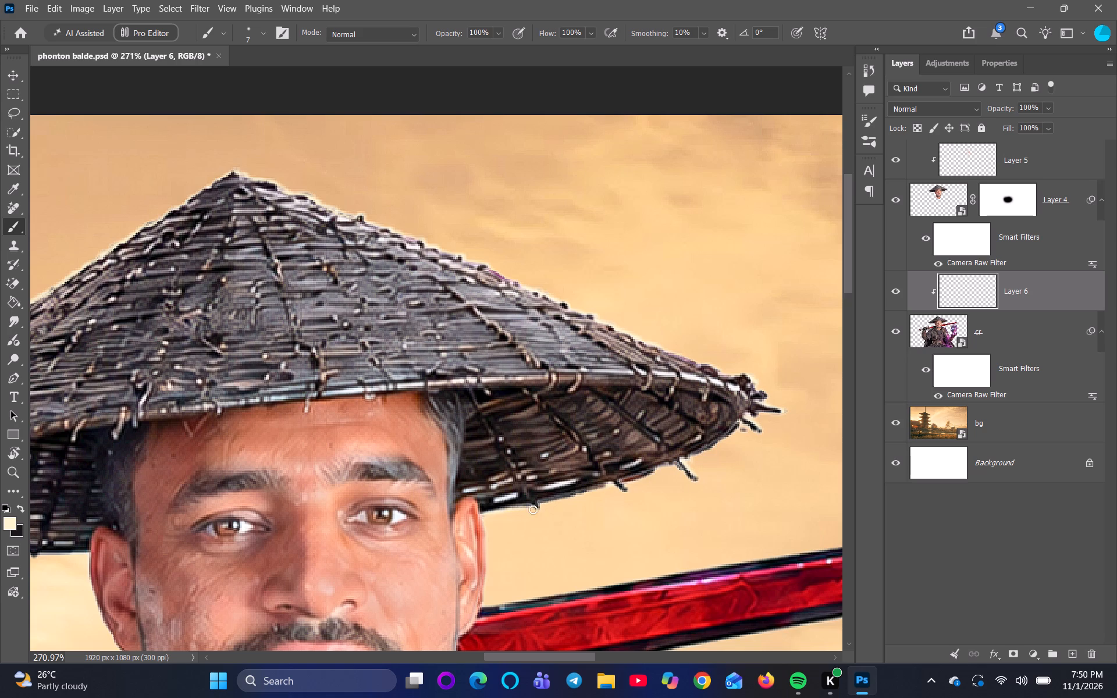
drag(533, 510, 546, 508)
drag(544, 508, 600, 493)
drag(572, 497, 622, 480)
drag(629, 480, 668, 467)
drag(727, 431, 700, 458)
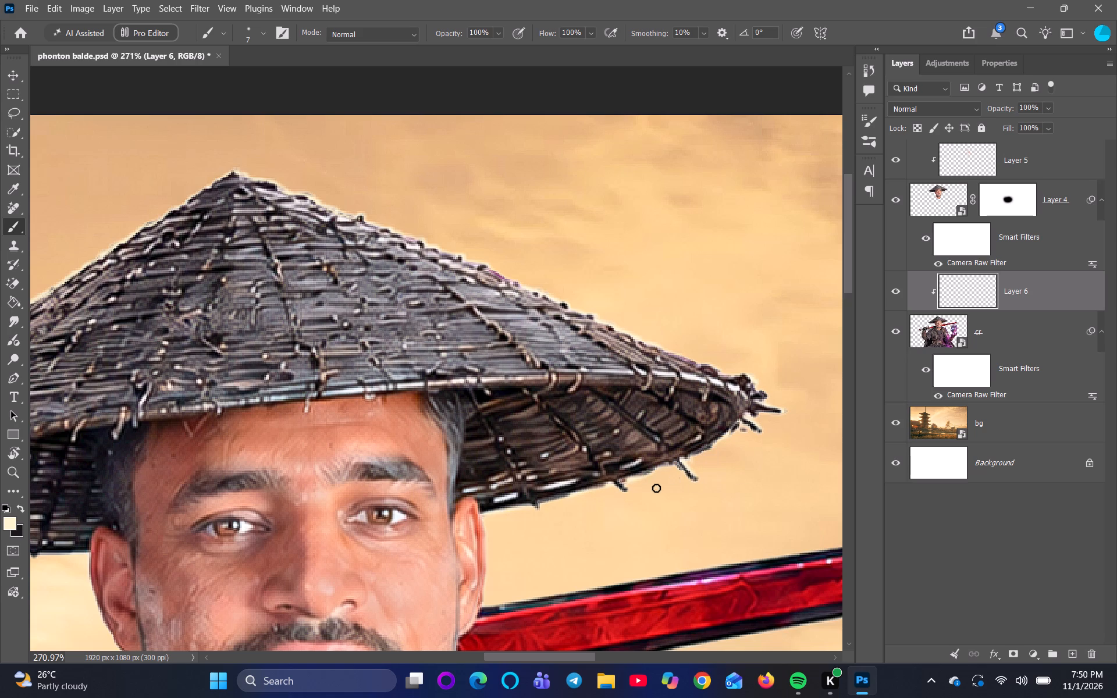
Paint the Layer 6 highlight along the left brim's lower edge, from the left tip to the long hanging straw.
key(space)
key(space)
key(space)
key(space)
key(space)
key(space)
key(space)
key(space)
key(space)
key(space)
key(space)
key(space)
key(space)
key(space)
key(space)
key(space)
key(space)
key(space)
key(space)
scroll(546, 482, down, 5)
scroll(186, 495, up, 7)
key(space)
key(space)
key(space)
key(space)
key(space)
key(space)
drag(67, 504, 88, 508)
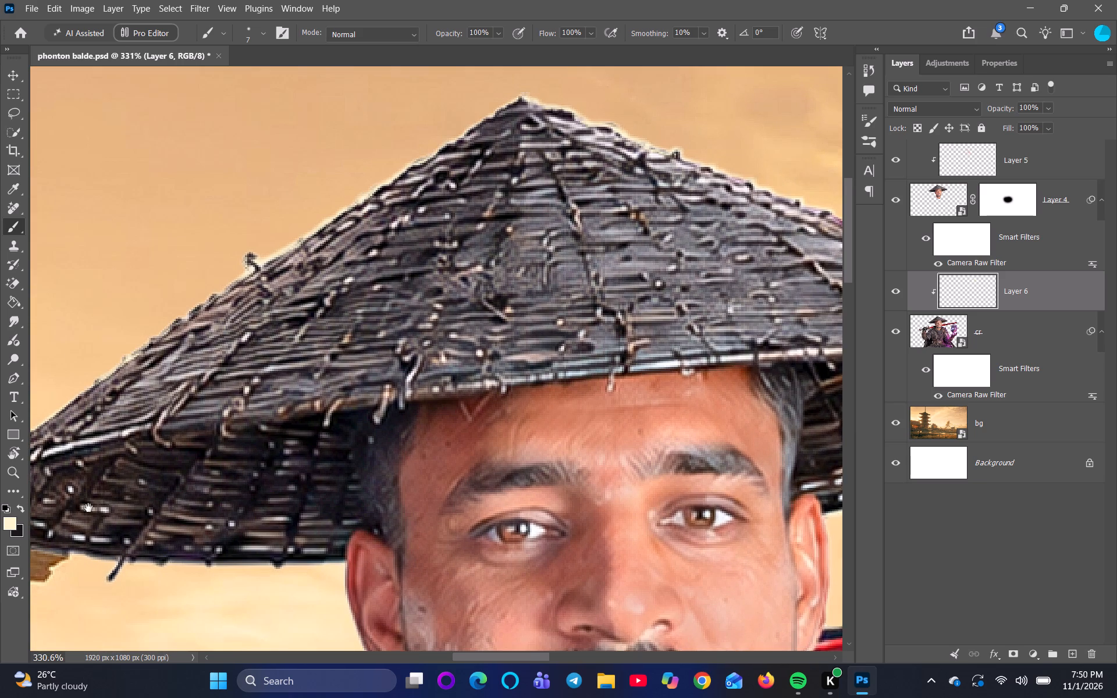
drag(88, 508, 232, 517)
scroll(200, 513, up, 2)
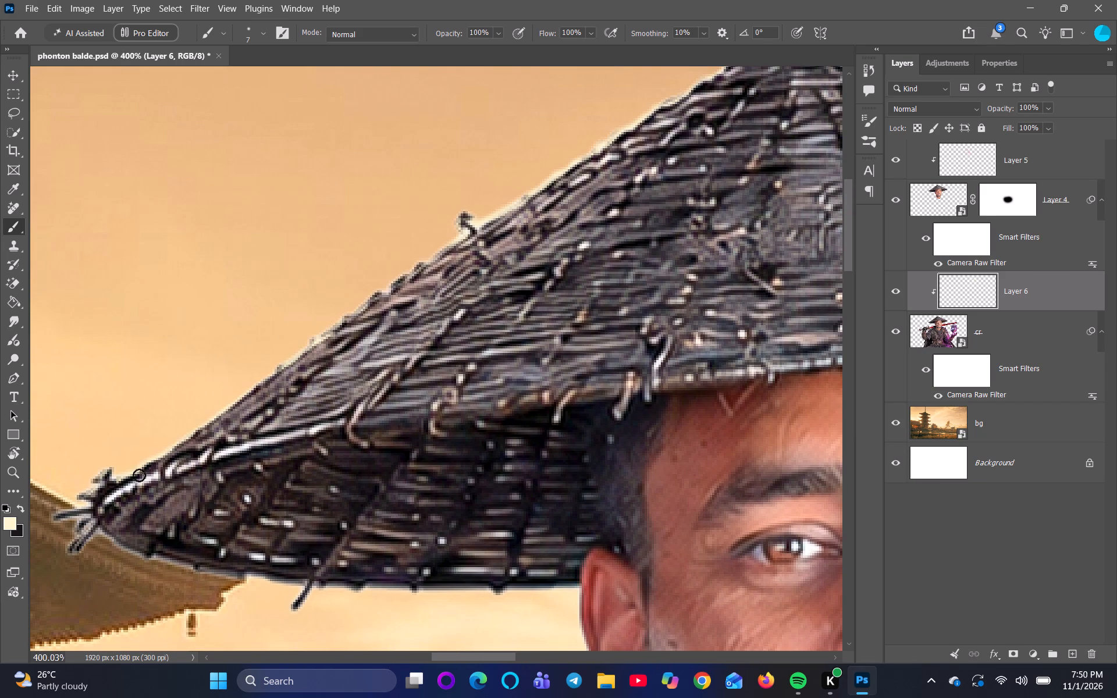
drag(98, 526, 131, 554)
drag(122, 547, 208, 565)
drag(167, 561, 269, 580)
drag(230, 578, 312, 589)
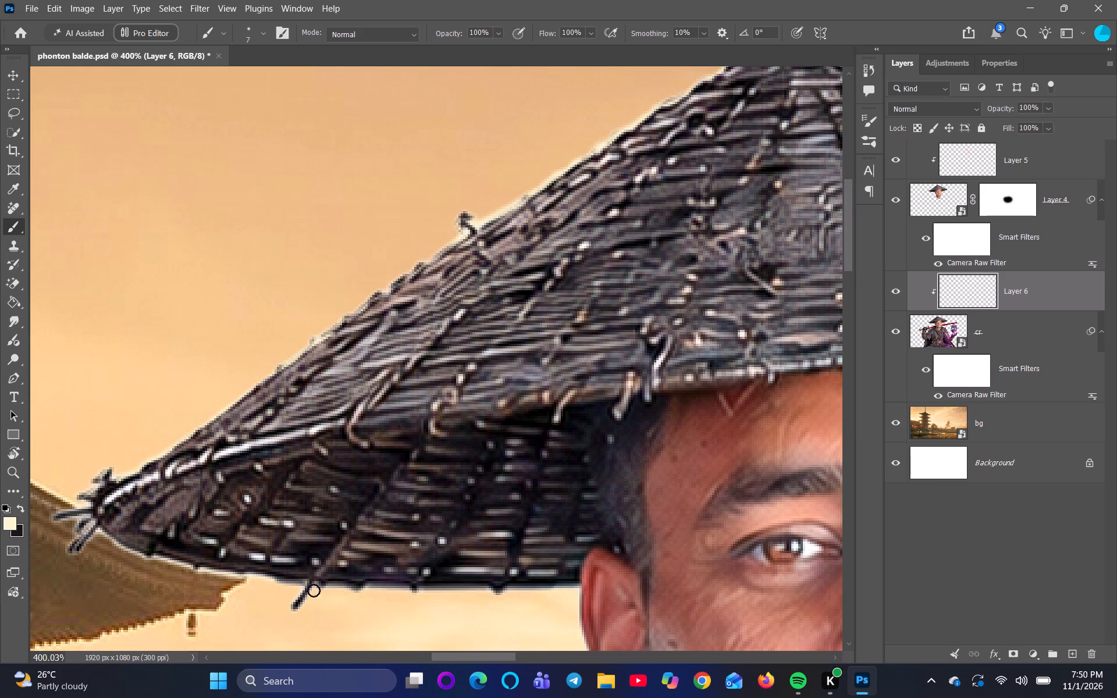
Highlight the left brim's hanging straw and continue along the brim's lower edge up to the ear.
drag(273, 585, 382, 600)
click(337, 591)
drag(316, 583, 293, 612)
drag(344, 593, 399, 592)
drag(369, 592, 480, 606)
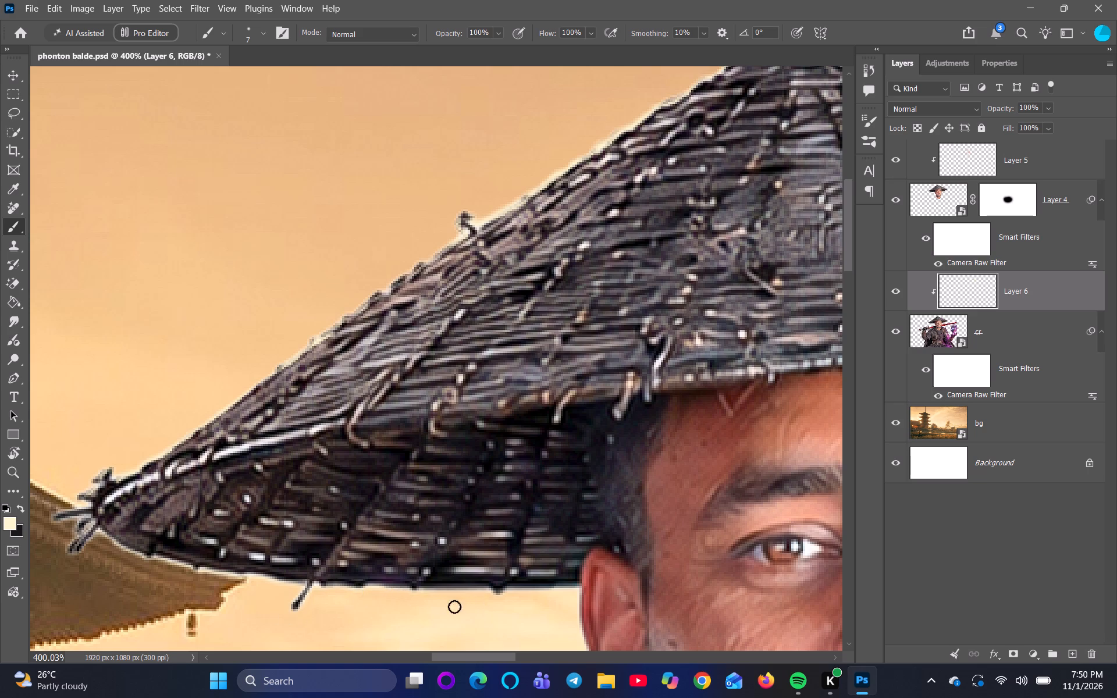
drag(425, 597, 485, 595)
drag(463, 596, 538, 599)
drag(540, 594, 578, 590)
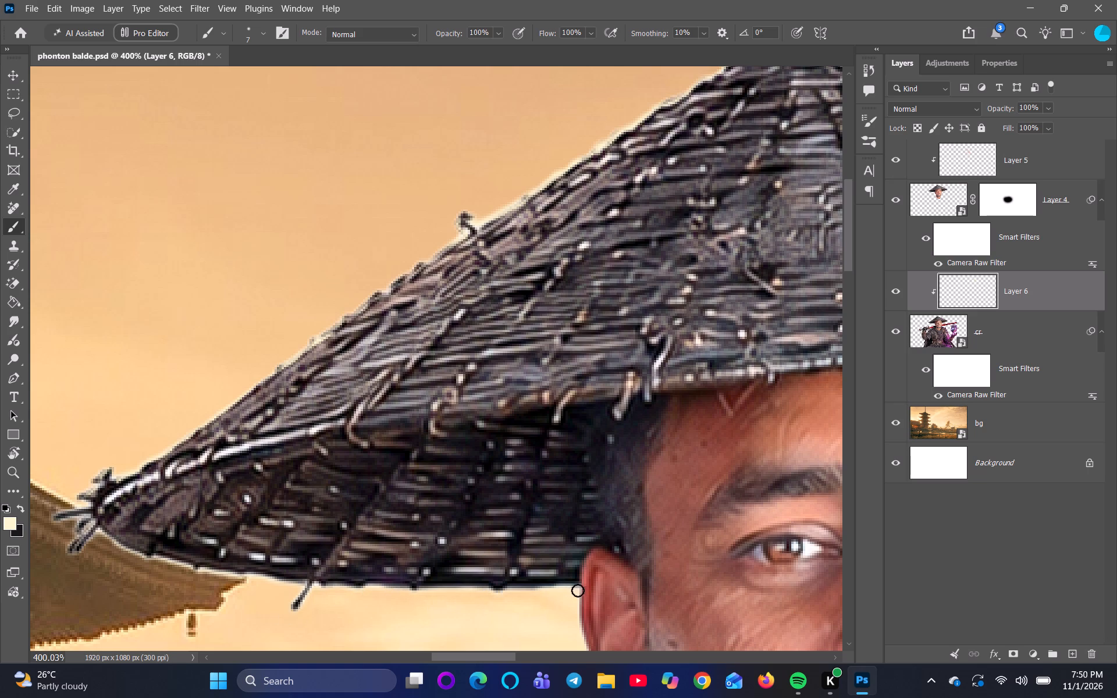
drag(578, 590, 579, 591)
drag(584, 593, 596, 593)
Brush cream highlight strokes on Layer 6 over the left brim's front rim near the tip.
scroll(544, 456, down, 3)
scroll(273, 467, down, 7)
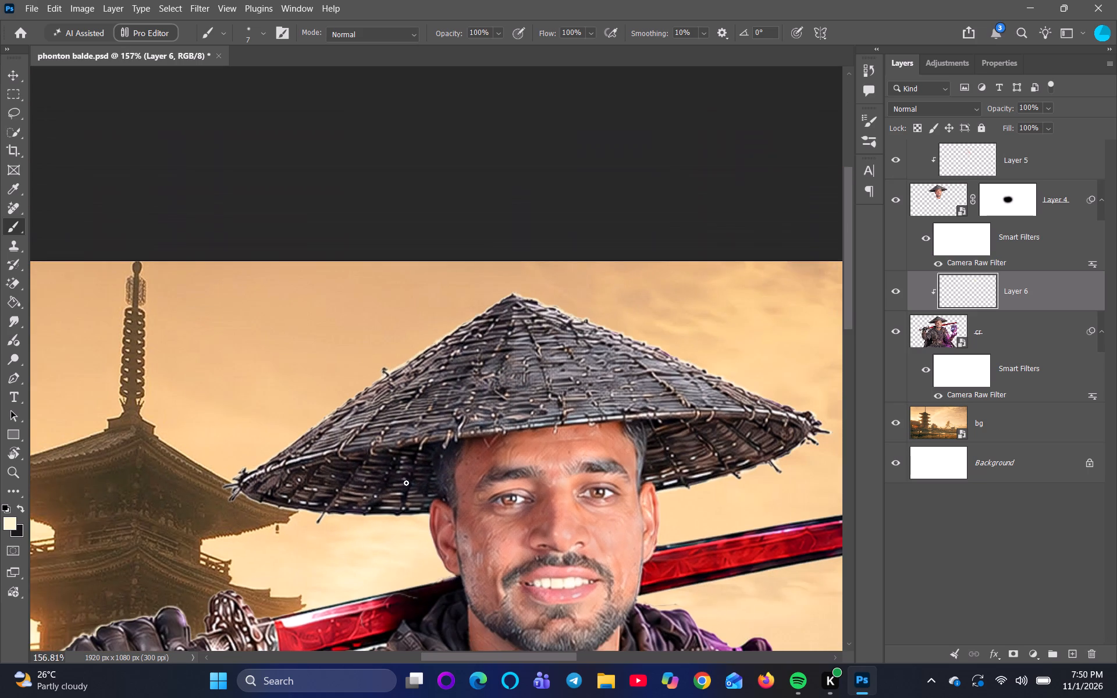
scroll(406, 483, down, 2)
scroll(451, 512, down, 4)
scroll(345, 512, up, 5)
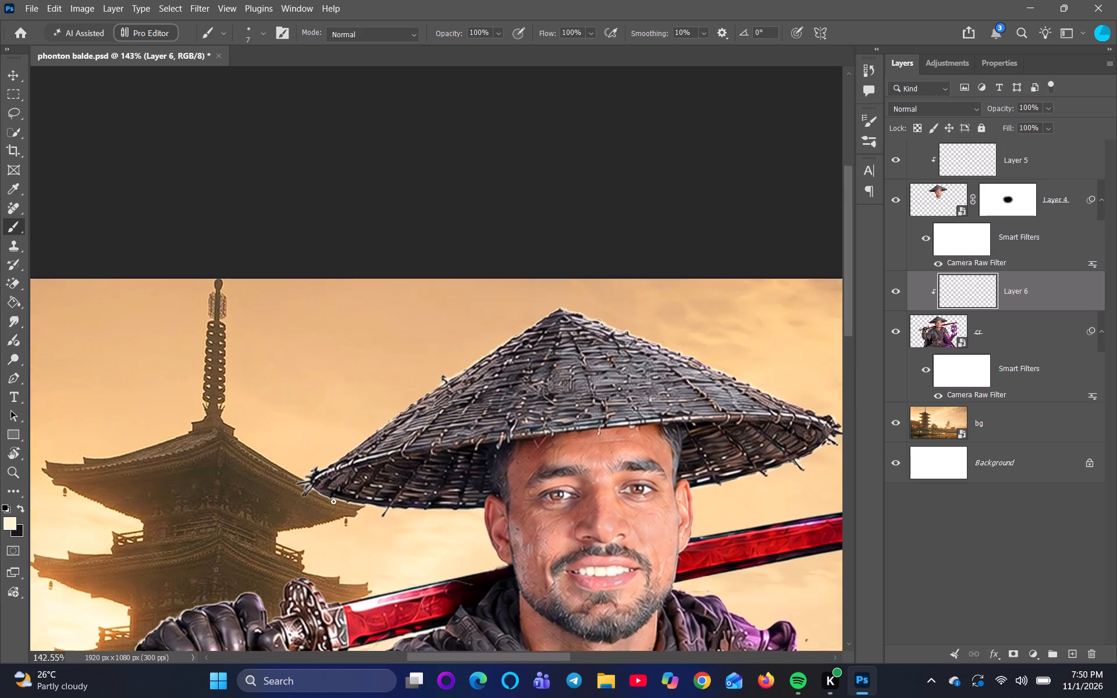
scroll(333, 501, up, 4)
drag(335, 471, 368, 466)
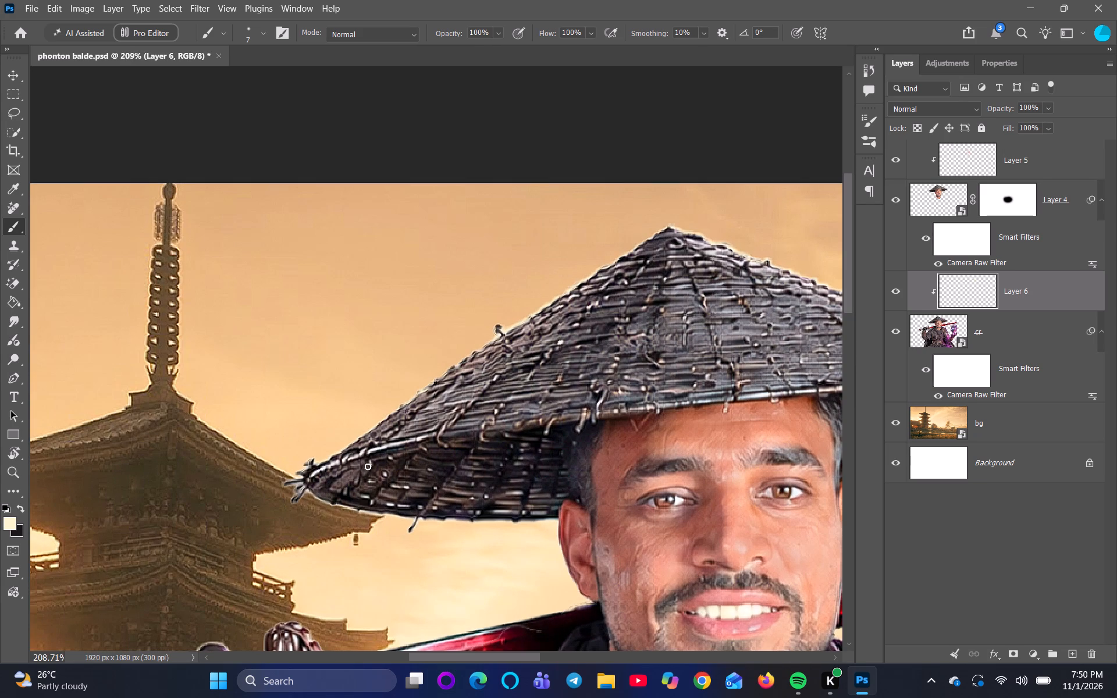
drag(368, 466, 383, 465)
drag(351, 465, 399, 453)
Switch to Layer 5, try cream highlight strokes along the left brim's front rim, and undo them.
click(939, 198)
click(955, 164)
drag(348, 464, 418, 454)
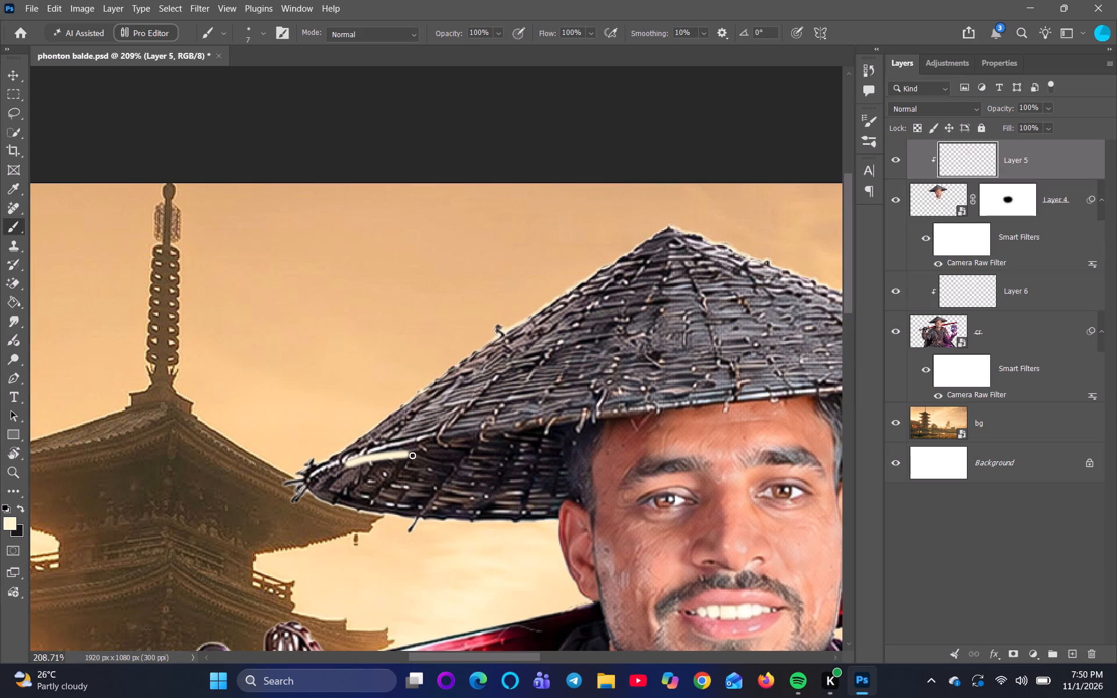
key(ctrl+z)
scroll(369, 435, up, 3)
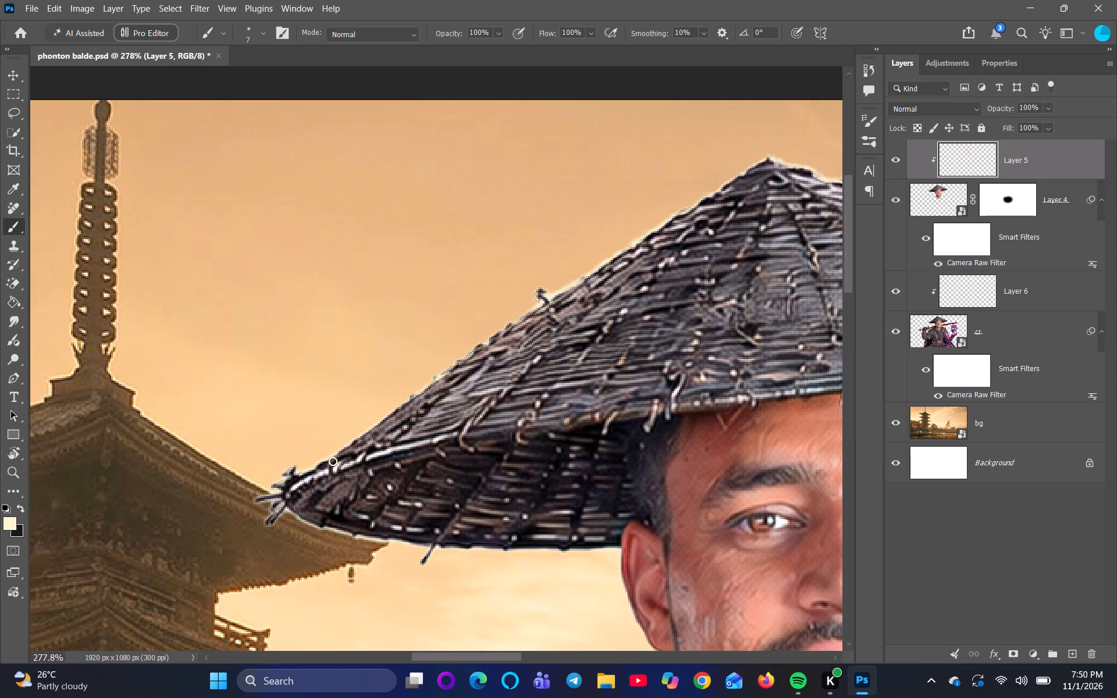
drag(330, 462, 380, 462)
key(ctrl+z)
Review the hat's rim light against the sword, armour and background in the wider composite.
scroll(443, 447, down, 10)
key(space)
key(space)
key(space)
key(space)
key(space)
key(space)
key(space)
key(space)
drag(687, 493, 496, 473)
scroll(500, 449, down, 4)
scroll(494, 435, up, 6)
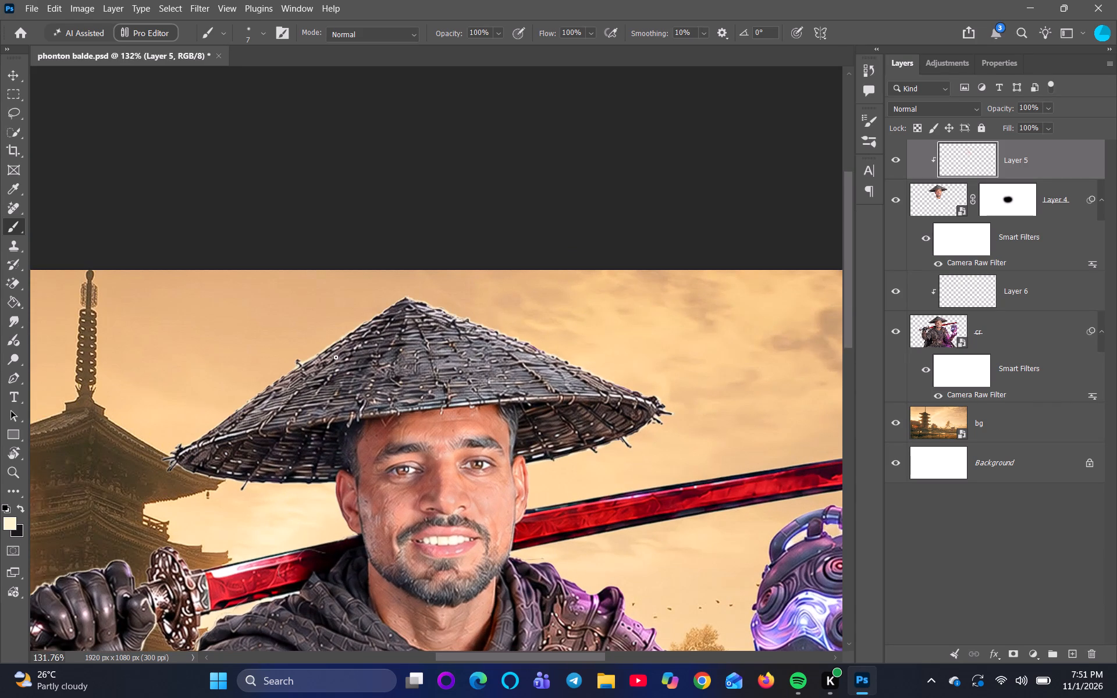
scroll(331, 368, down, 9)
scroll(482, 443, up, 9)
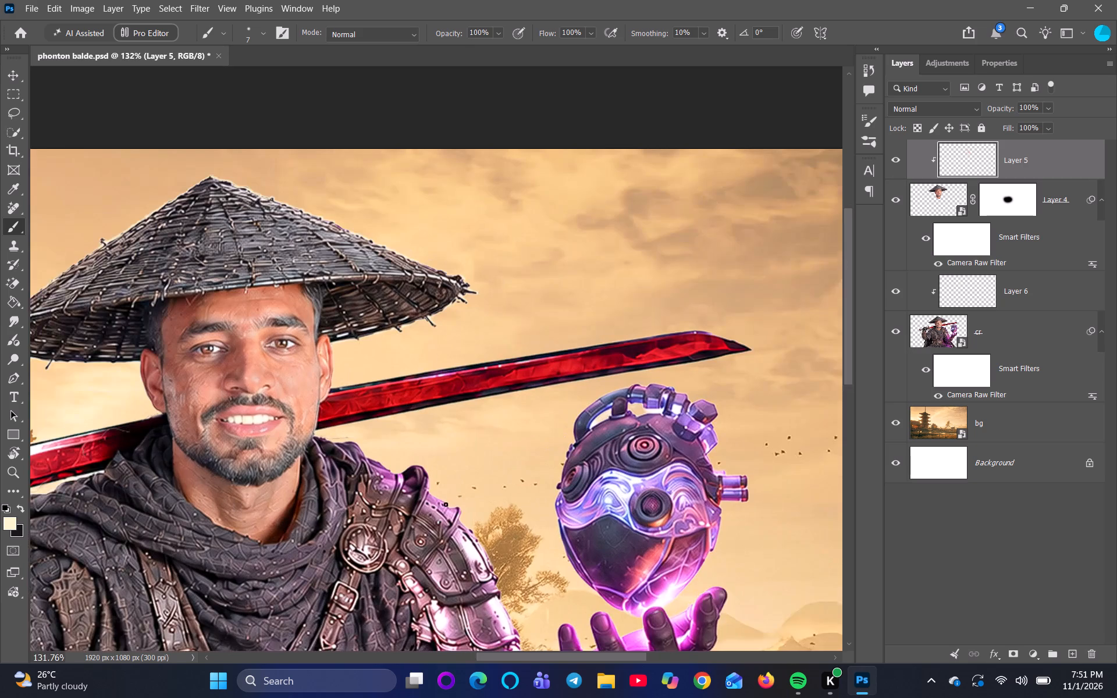
scroll(446, 504, up, 2)
scroll(398, 460, down, 5)
On Layer 6, brush a cream rim light along the sword grip's upper edge from the gloved fist to the pommel.
key(space)
key(space)
key(space)
key(space)
key(space)
key(space)
key(space)
key(space)
key(space)
key(space)
key(space)
key(space)
key(space)
key(space)
key(space)
key(space)
key(space)
key(space)
key(space)
drag(122, 508, 130, 509)
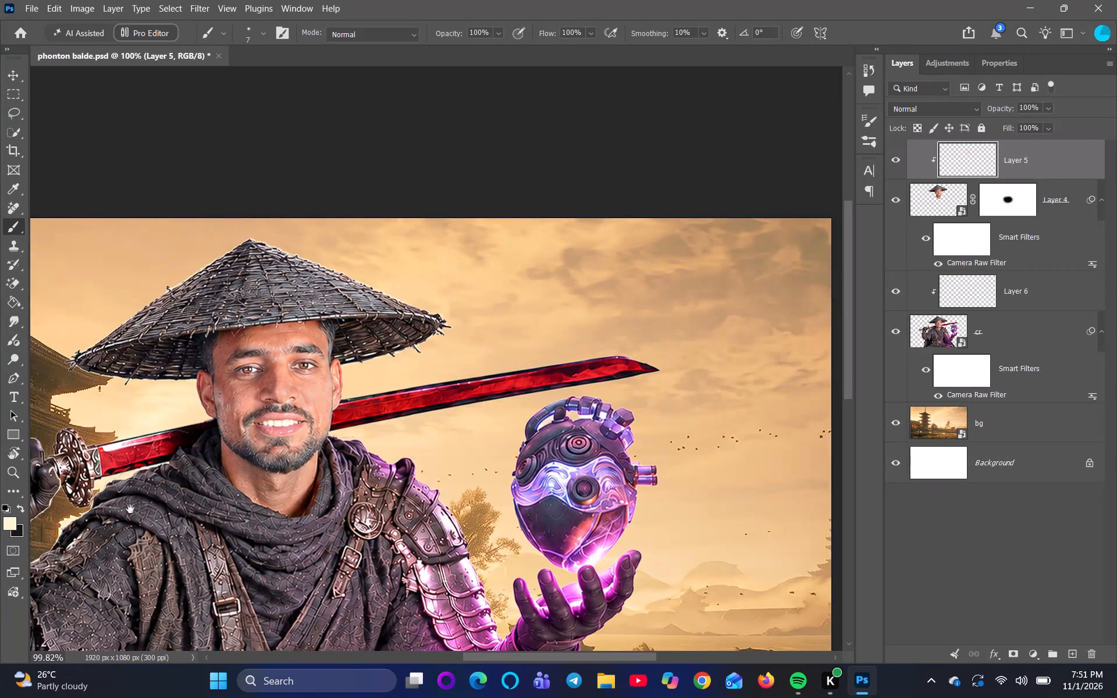
drag(130, 509, 386, 485)
scroll(210, 472, up, 9)
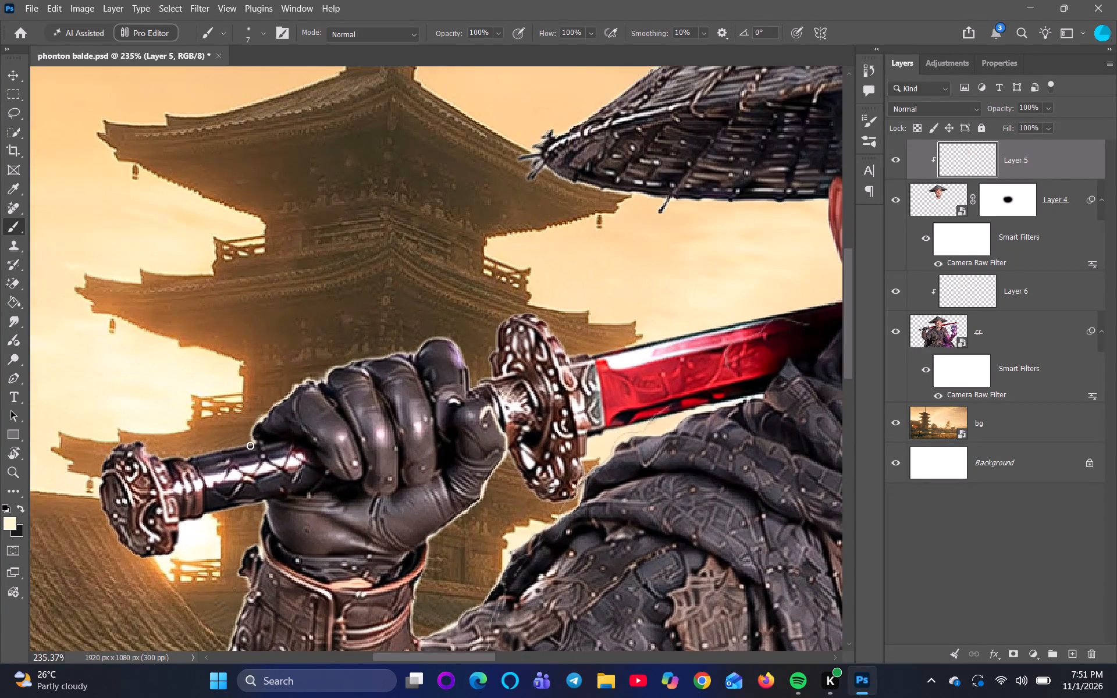
scroll(252, 444, up, 2)
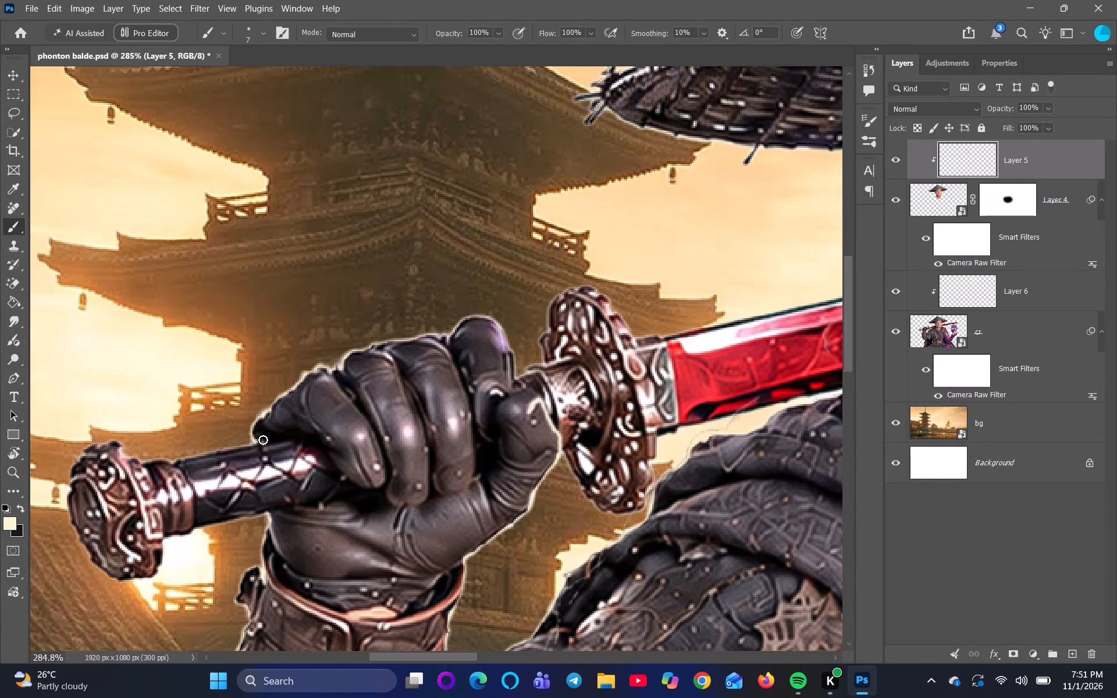
key(r)
key(r)
key(r)
key(r)
key(r)
key(r)
key(r)
key(r)
key(r)
key(r)
key(r)
key(r)
key(r)
key(r)
key(r)
key(r)
key(r)
key(r)
key(r)
key(r)
drag(260, 441, 343, 501)
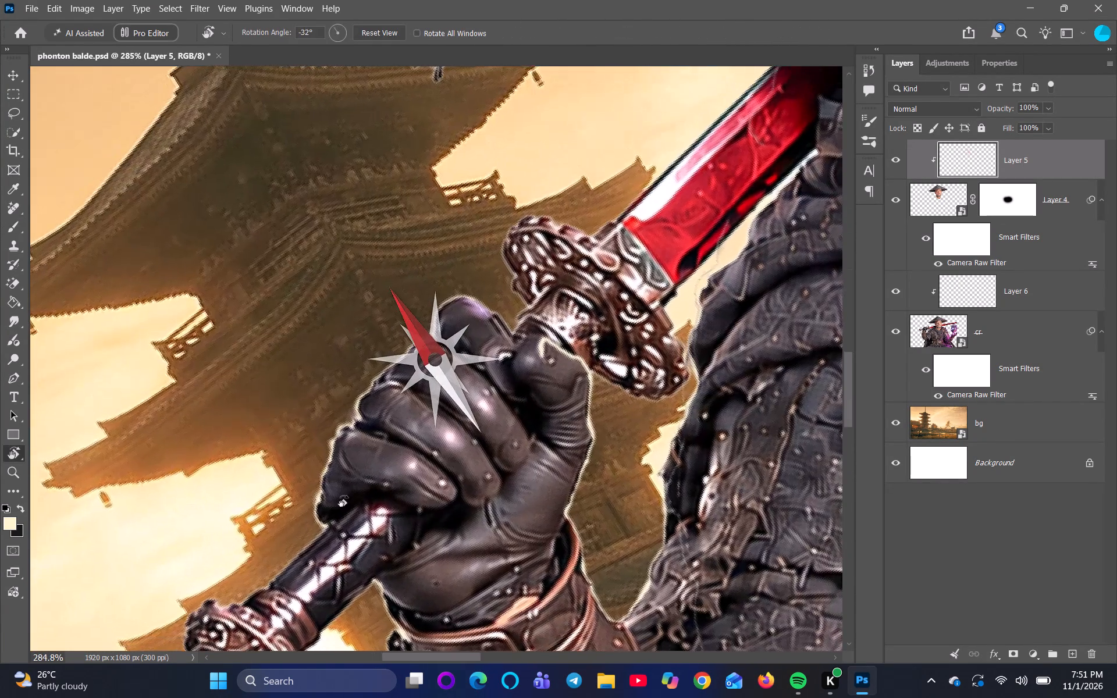
drag(343, 501, 344, 498)
key(space)
key(space)
key(space)
key(space)
key(space)
drag(410, 517, 408, 454)
scroll(288, 467, up, 6)
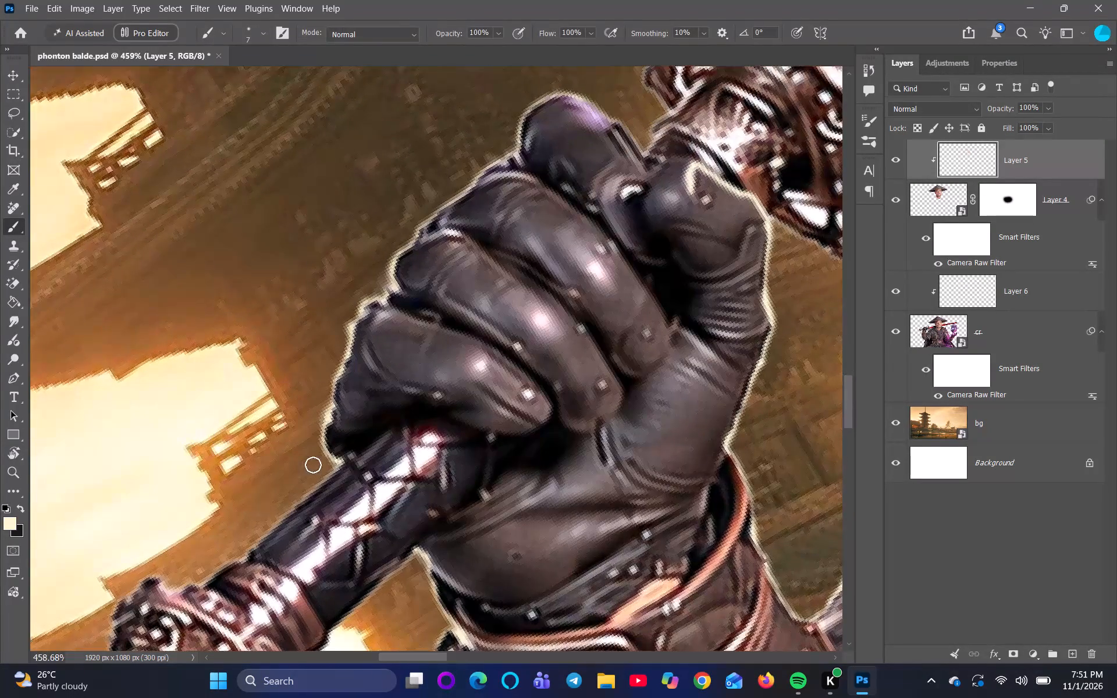
click(980, 293)
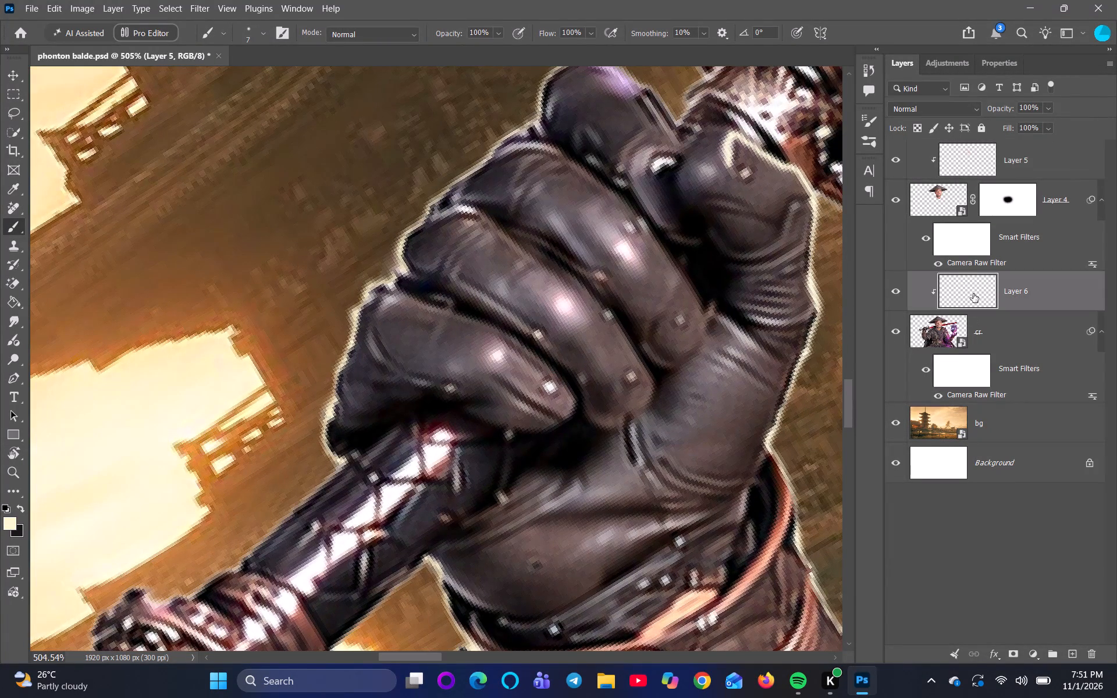
drag(339, 462, 298, 495)
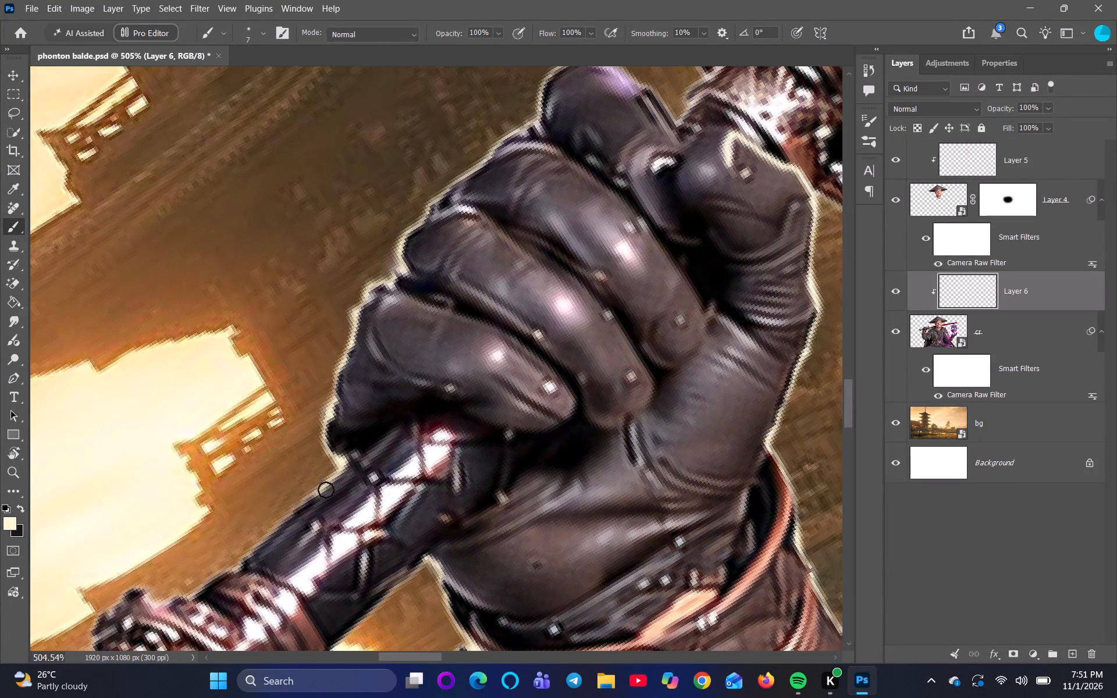
drag(316, 486, 277, 515)
drag(301, 497, 234, 528)
drag(266, 521, 194, 572)
drag(219, 569, 146, 600)
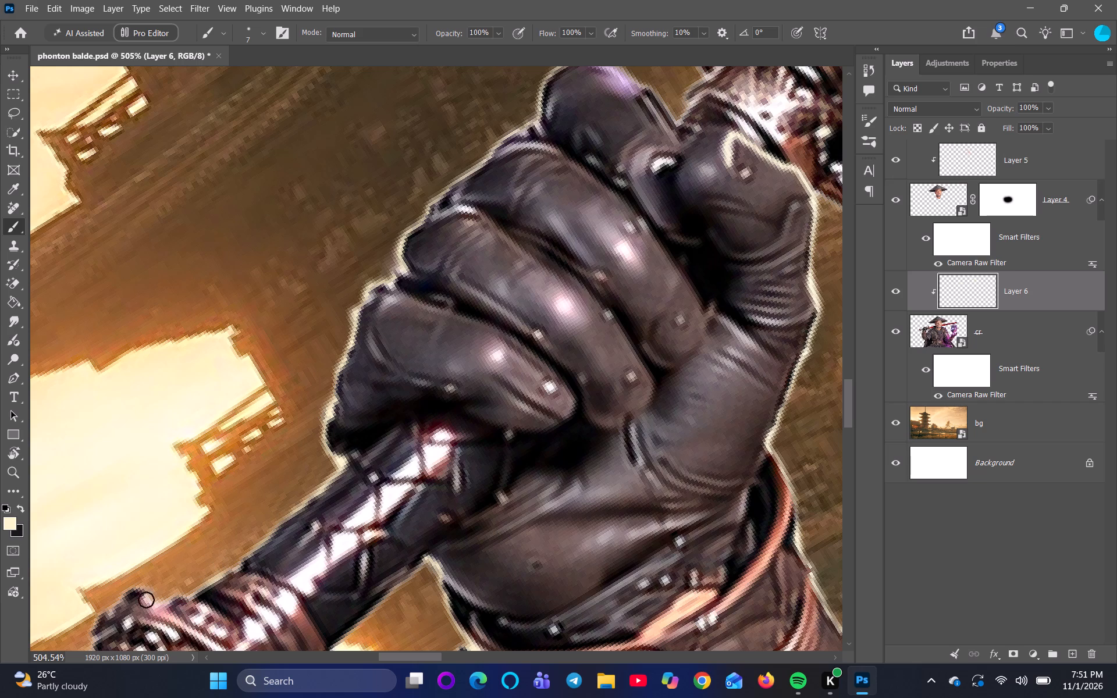
drag(146, 600, 94, 606)
key(ctrl+z)
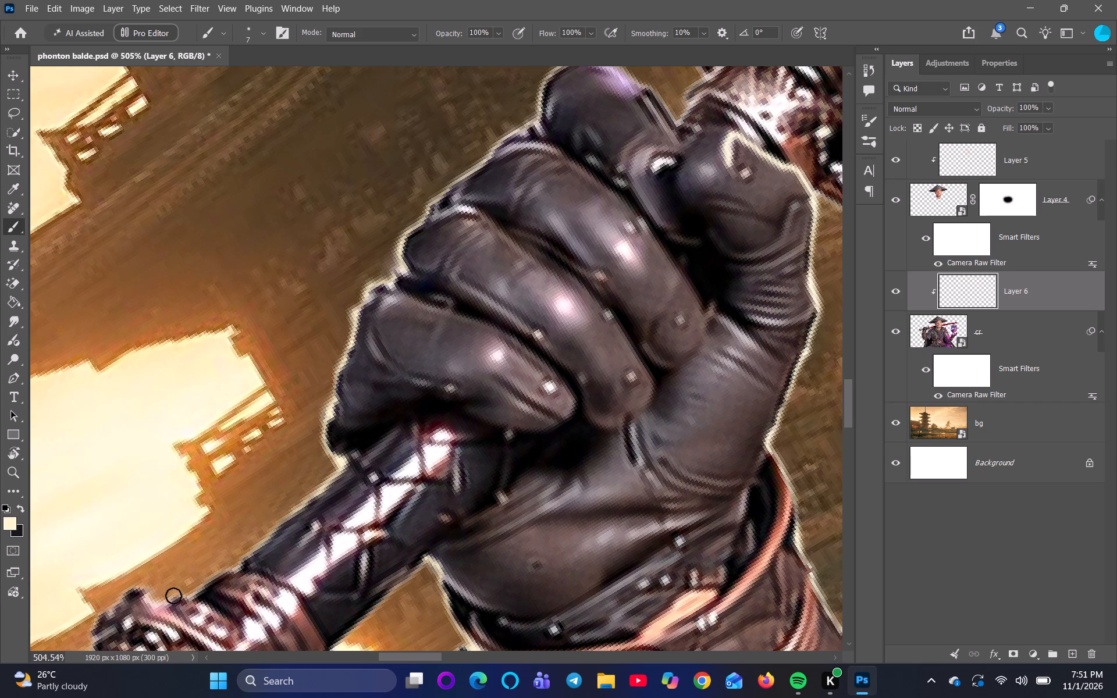
drag(181, 587, 137, 586)
Continue the cream rim light down the pommel's outer edge from its upper corner toward its lower end.
key(space)
key(space)
key(space)
key(space)
key(space)
key(space)
key(space)
key(space)
key(space)
key(space)
key(space)
drag(164, 626, 271, 470)
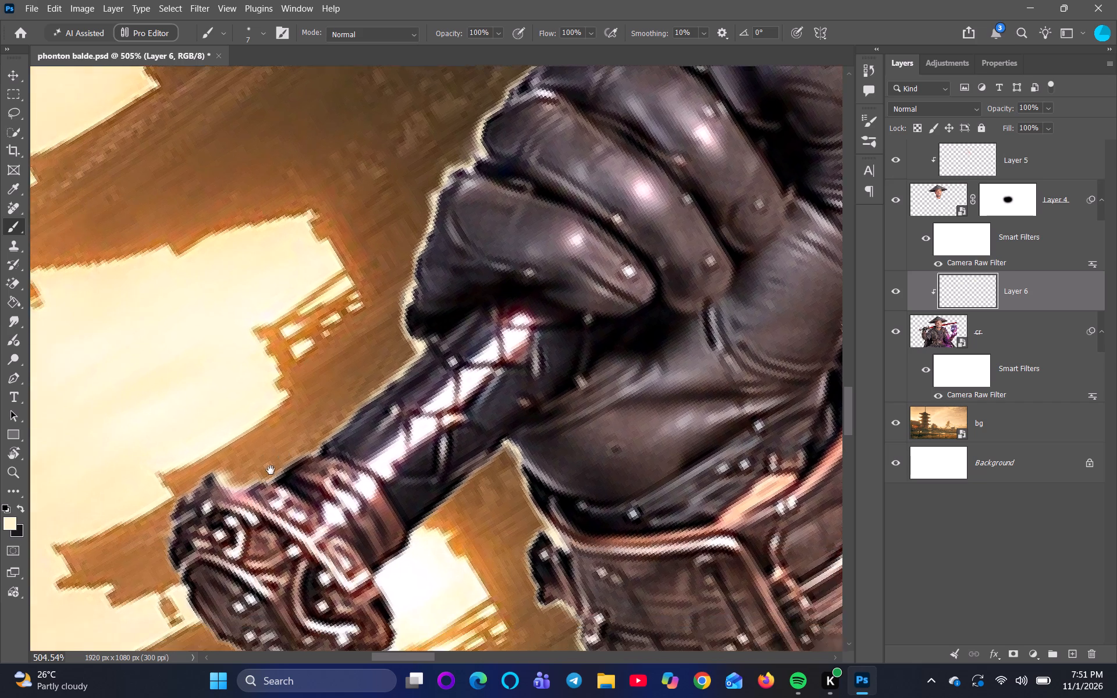
drag(271, 470, 283, 446)
drag(233, 412, 212, 436)
drag(216, 433, 209, 489)
drag(209, 476, 219, 537)
drag(210, 492, 234, 554)
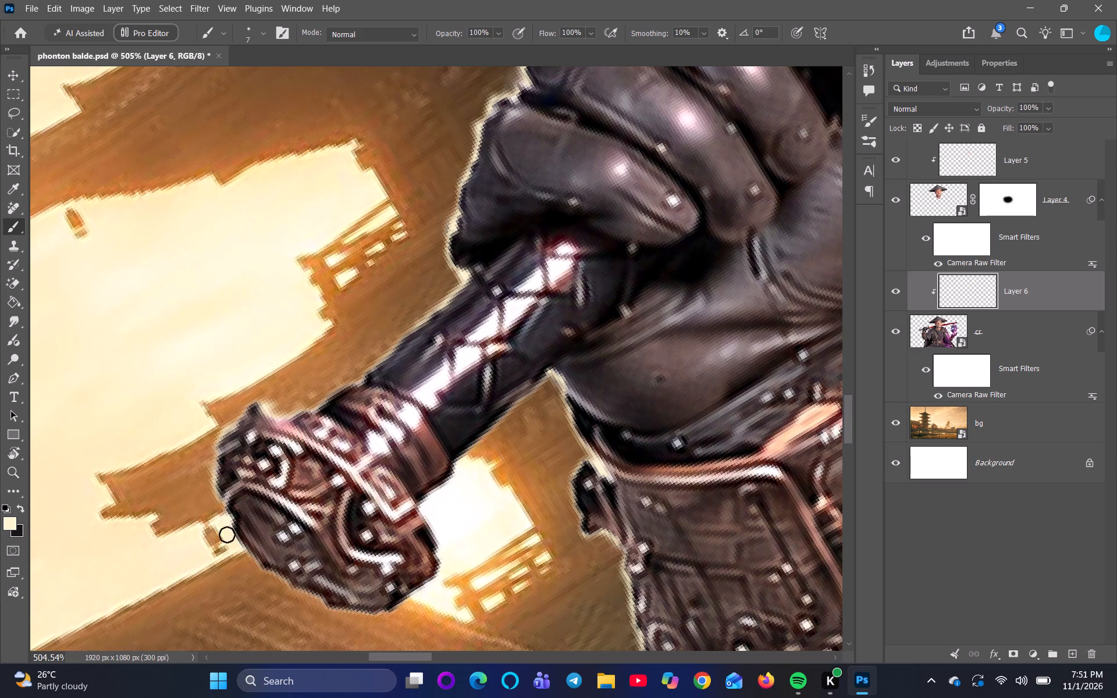
drag(220, 517, 262, 566)
drag(252, 555, 322, 632)
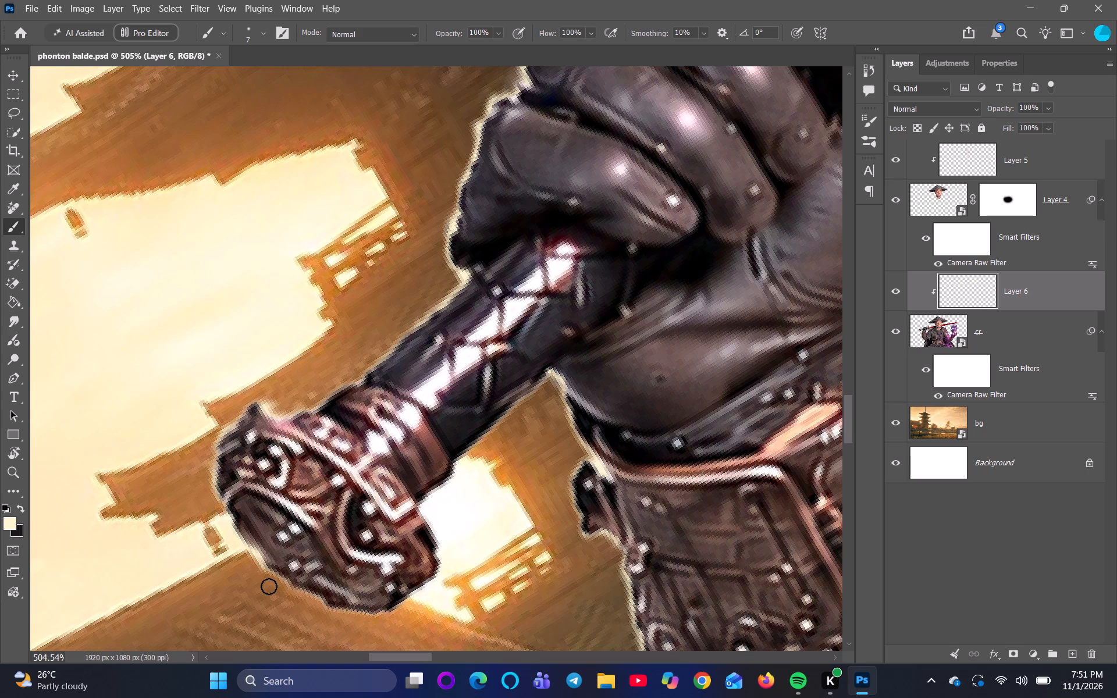
drag(266, 571, 340, 622)
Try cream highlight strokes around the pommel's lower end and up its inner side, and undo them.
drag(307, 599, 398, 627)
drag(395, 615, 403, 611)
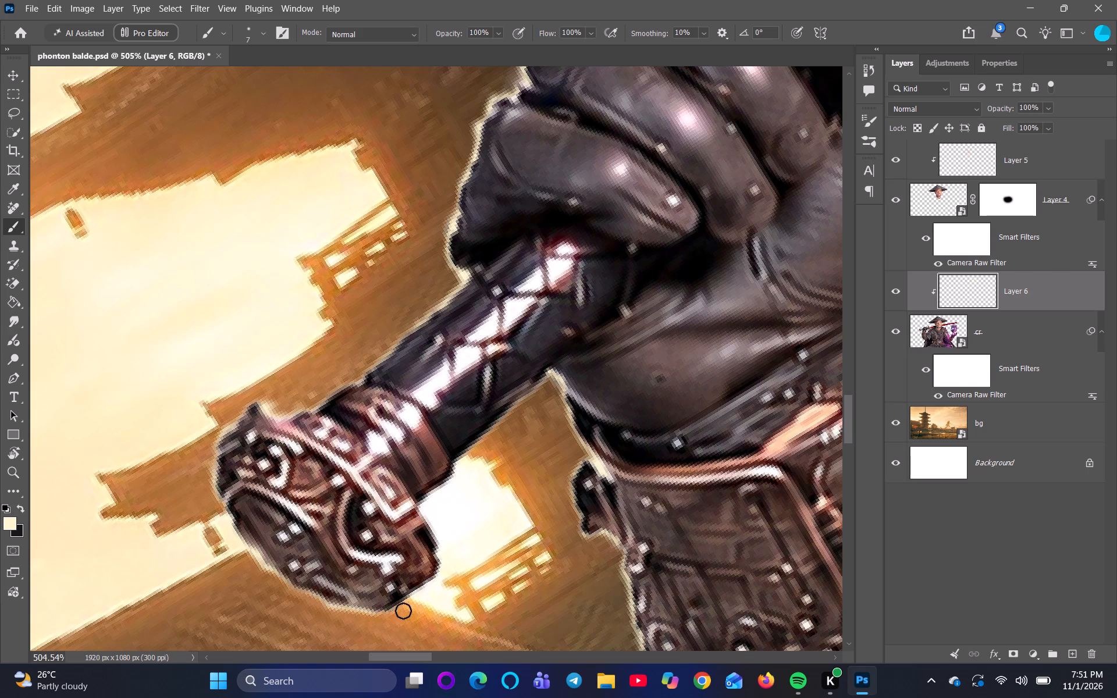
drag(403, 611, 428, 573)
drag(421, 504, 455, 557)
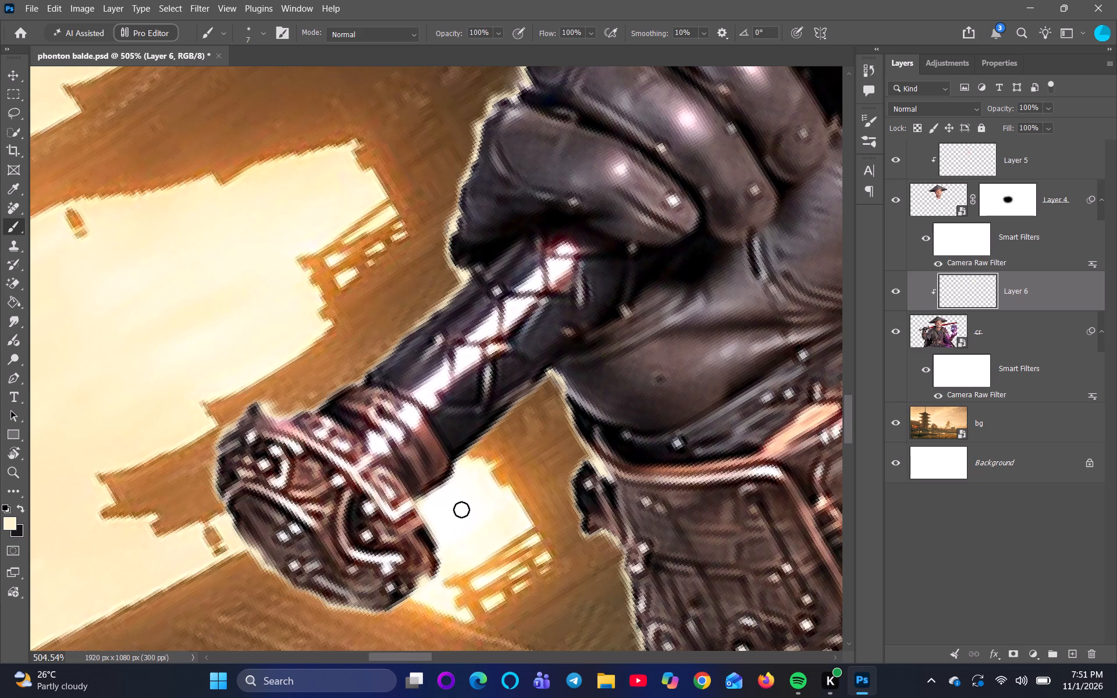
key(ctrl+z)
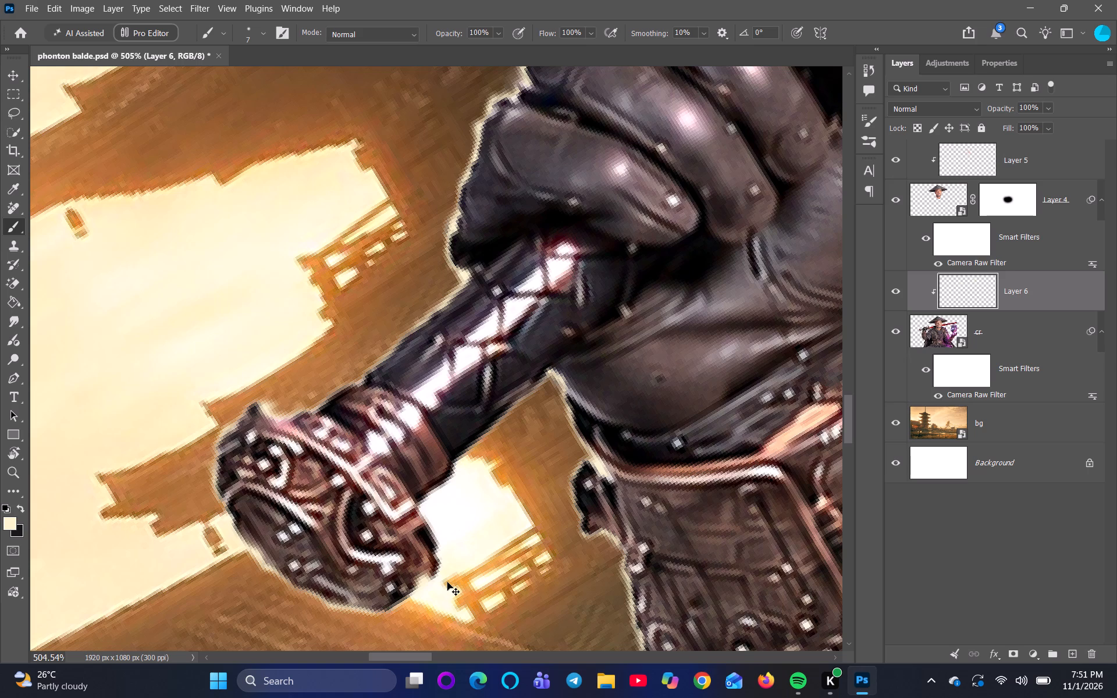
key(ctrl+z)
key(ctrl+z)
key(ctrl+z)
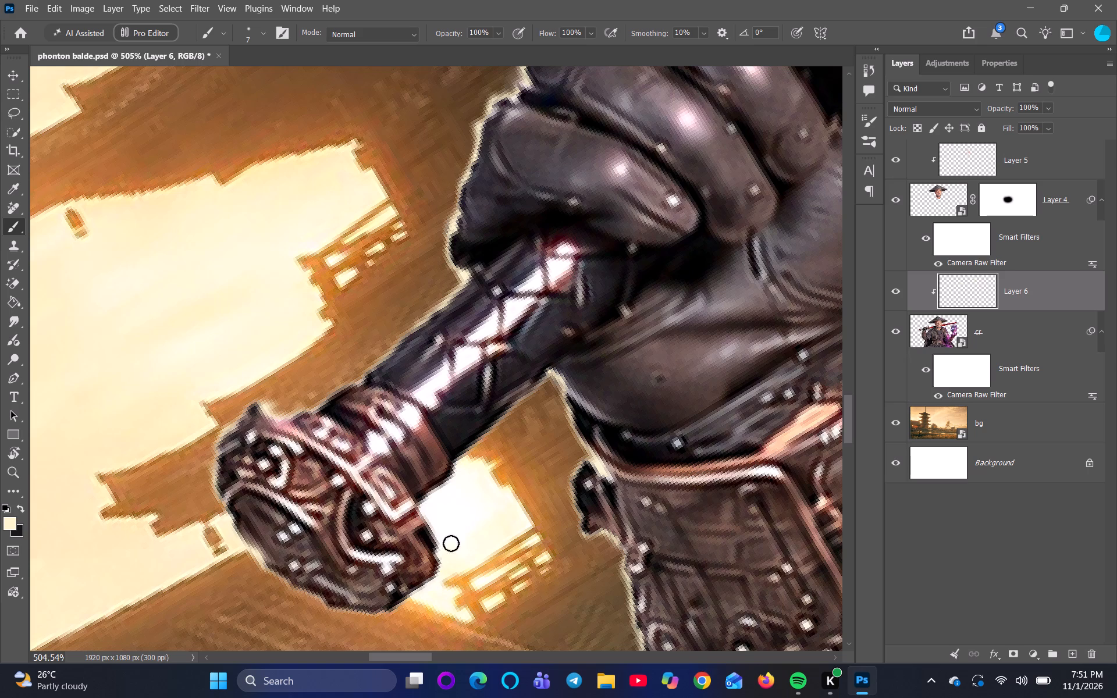
Repaint the cream highlight along the pommel's lower outer edge.
drag(263, 578, 303, 612)
drag(269, 574, 318, 613)
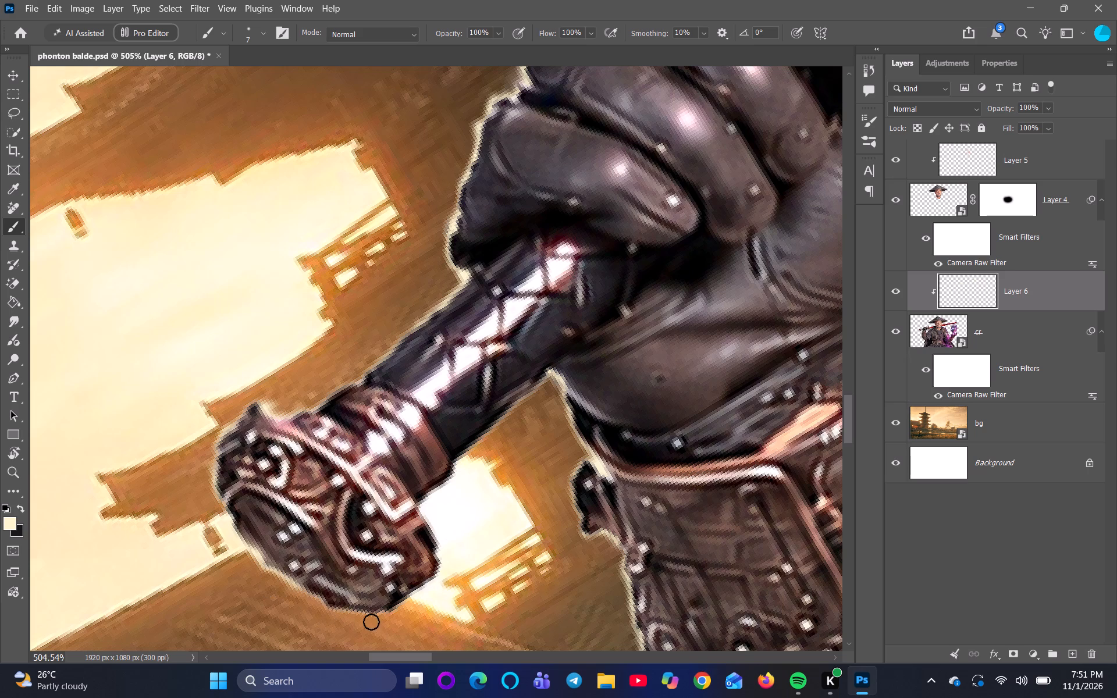
Brush cream highlight strokes along the grip's lower edge, starting at the collar beside the pommel.
drag(426, 504, 458, 483)
drag(443, 492, 487, 450)
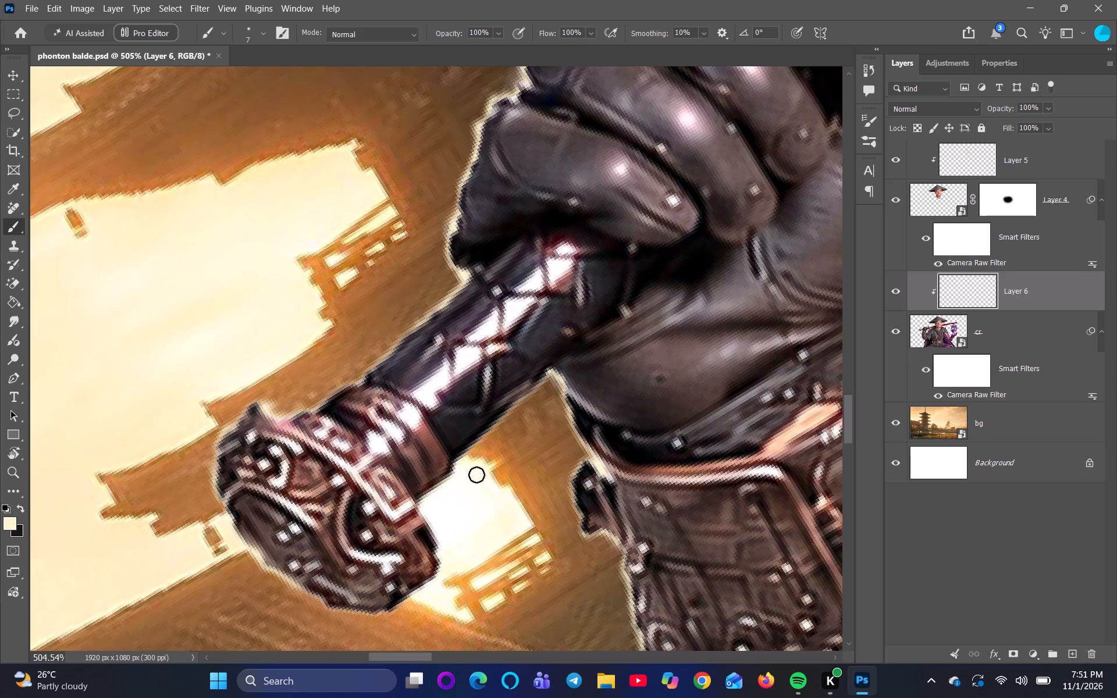
drag(474, 461, 517, 403)
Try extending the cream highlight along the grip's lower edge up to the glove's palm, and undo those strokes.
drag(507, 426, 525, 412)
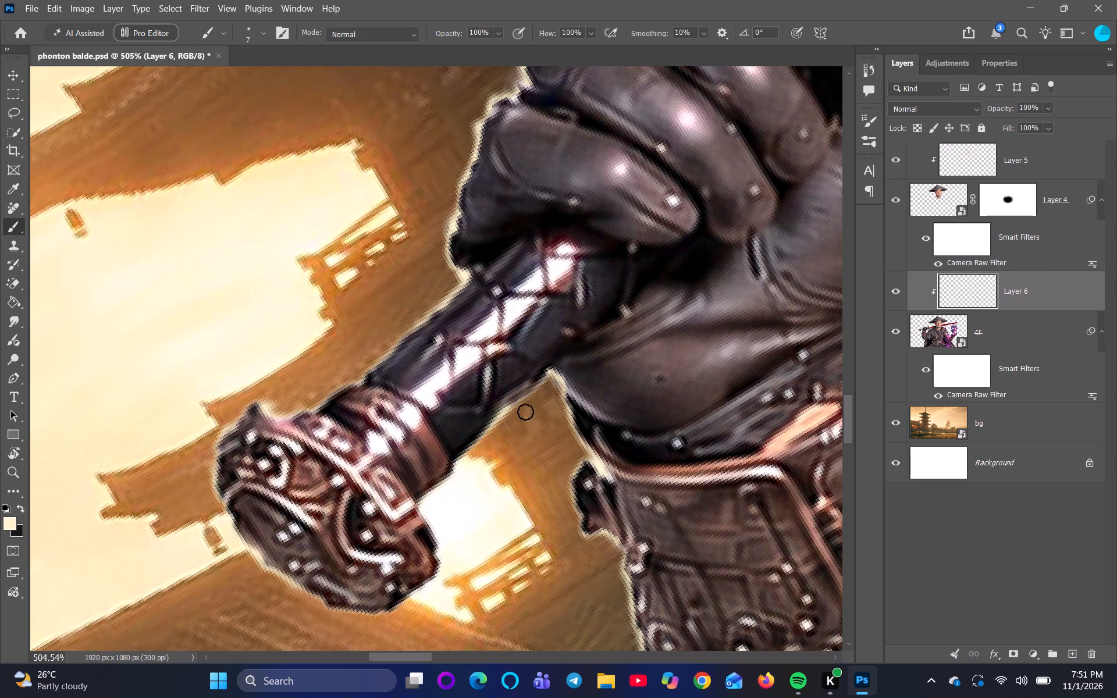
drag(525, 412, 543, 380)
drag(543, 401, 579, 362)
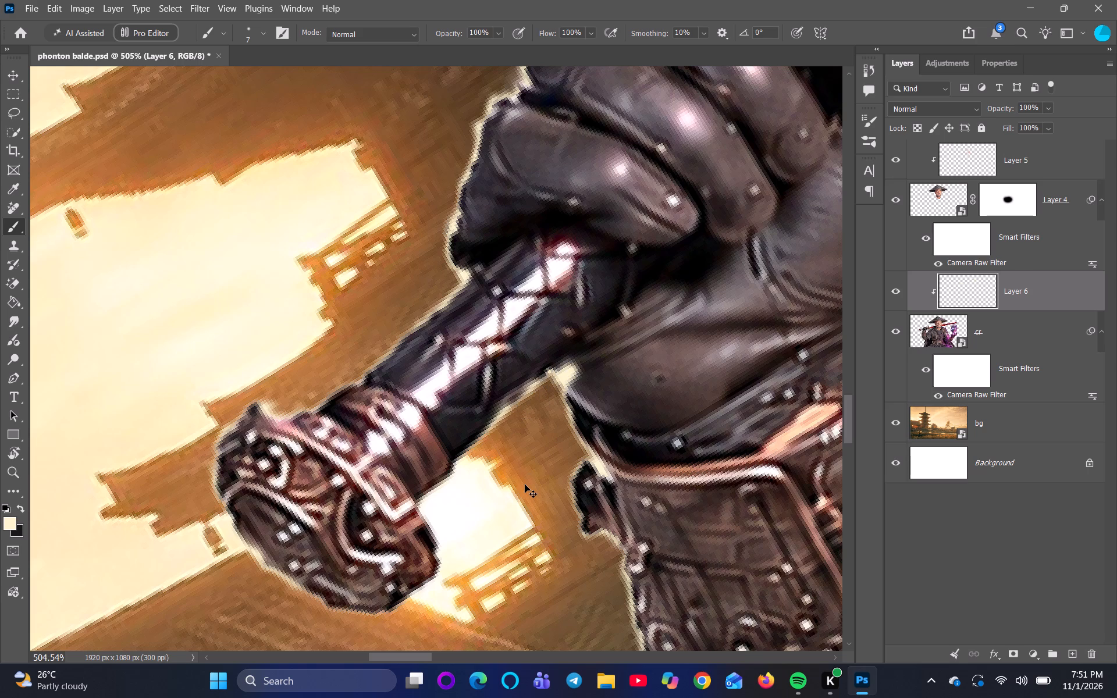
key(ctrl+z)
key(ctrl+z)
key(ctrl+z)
Brush finer cream strokes along the lower edge of the collar and grip, working from the pommel toward the glove.
scroll(461, 473, up, 4)
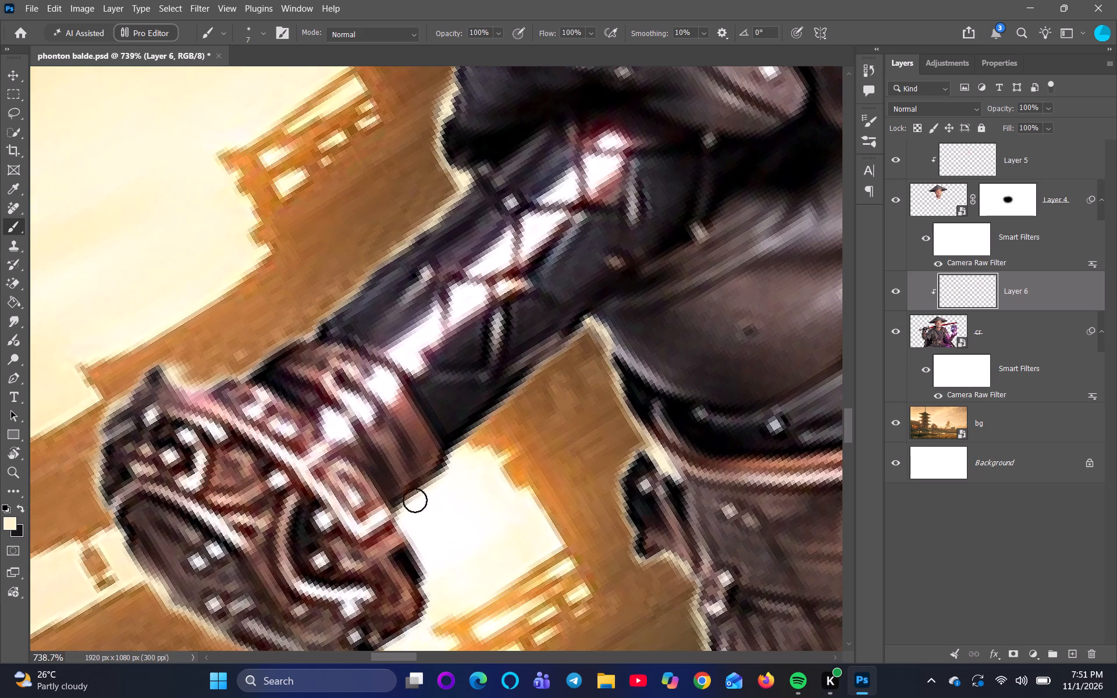
drag(404, 506, 416, 501)
drag(427, 492, 514, 422)
drag(498, 436, 511, 440)
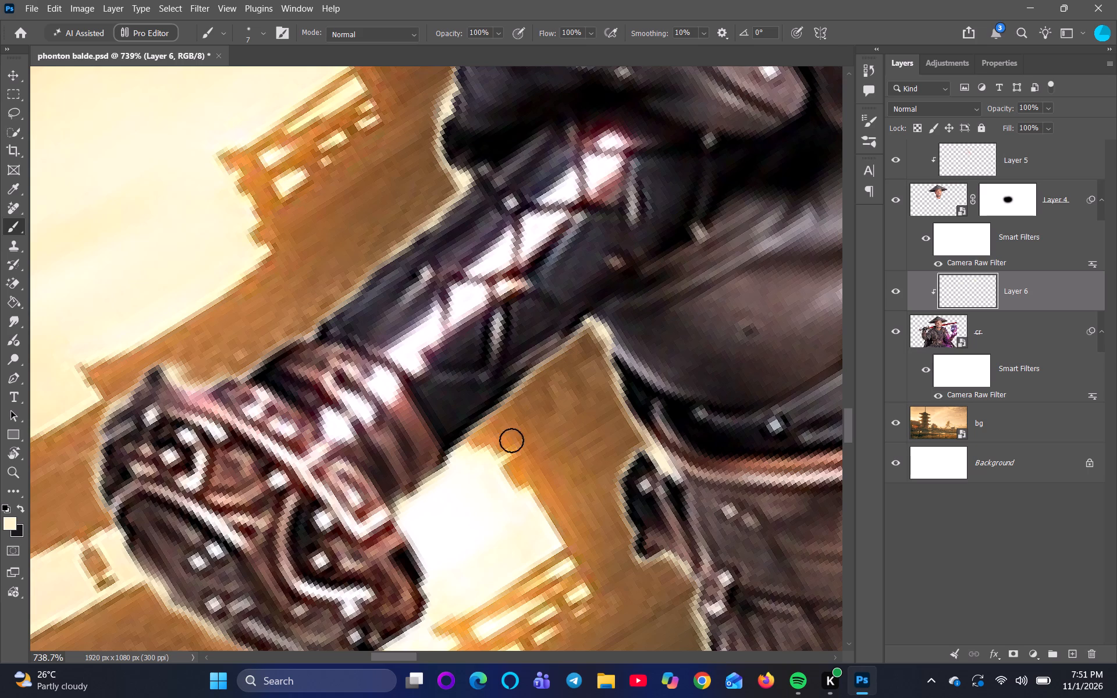
drag(511, 440, 511, 442)
Review the sword hand's rim light in the whole composite with the canvas turned back closer to level, and inspect the forearm and lower robe.
key(space)
key(space)
key(space)
key(space)
key(space)
key(space)
key(space)
key(space)
key(space)
key(space)
key(space)
key(space)
key(space)
key(space)
key(space)
key(space)
key(space)
key(space)
key(space)
key(space)
drag(634, 363, 395, 444)
scroll(381, 380, down, 16)
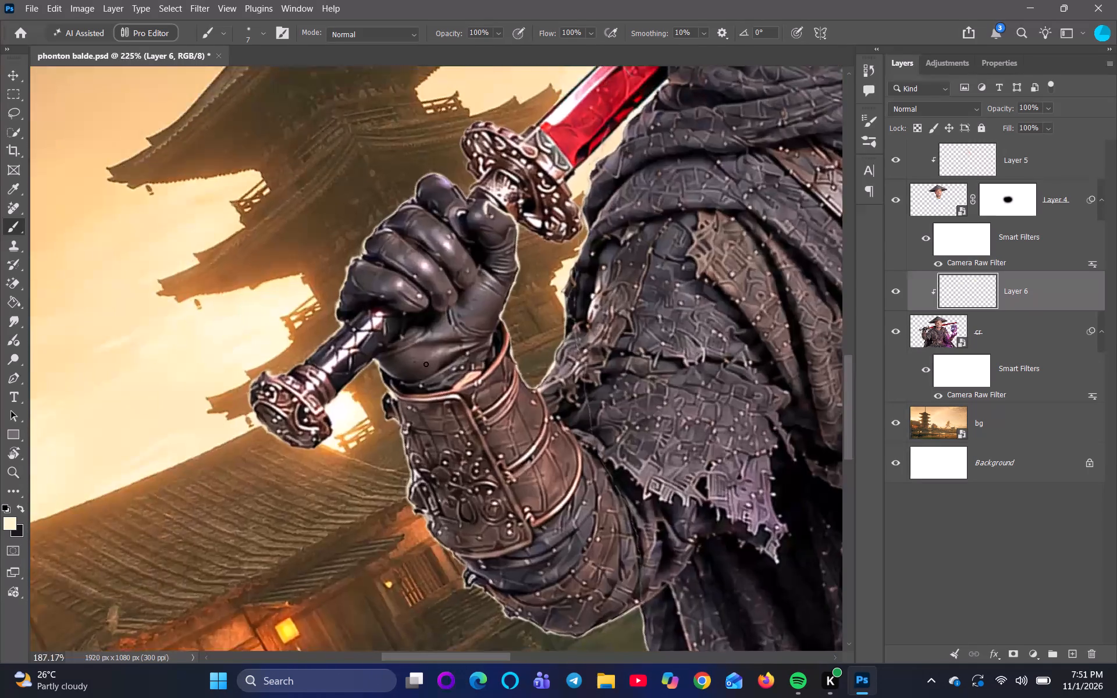
key(ctrl+0)
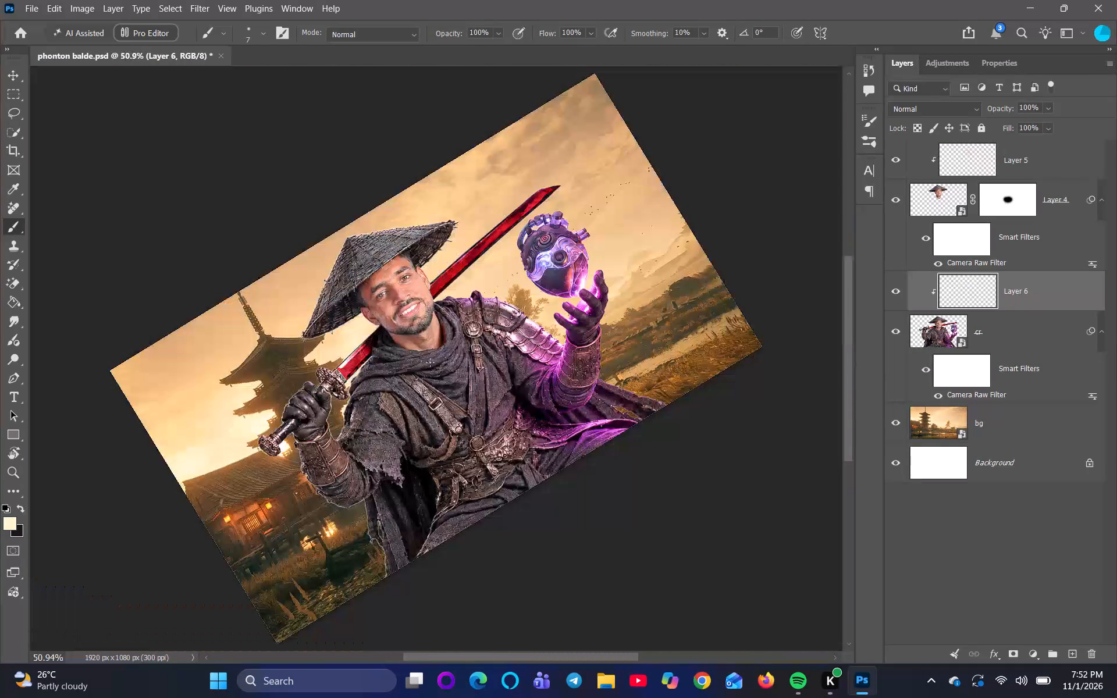
key(r)
key(r)
key(r)
key(r)
key(r)
key(r)
key(r)
key(r)
key(r)
key(r)
key(r)
key(r)
key(r)
key(r)
key(r)
key(r)
key(r)
key(r)
key(r)
key(r)
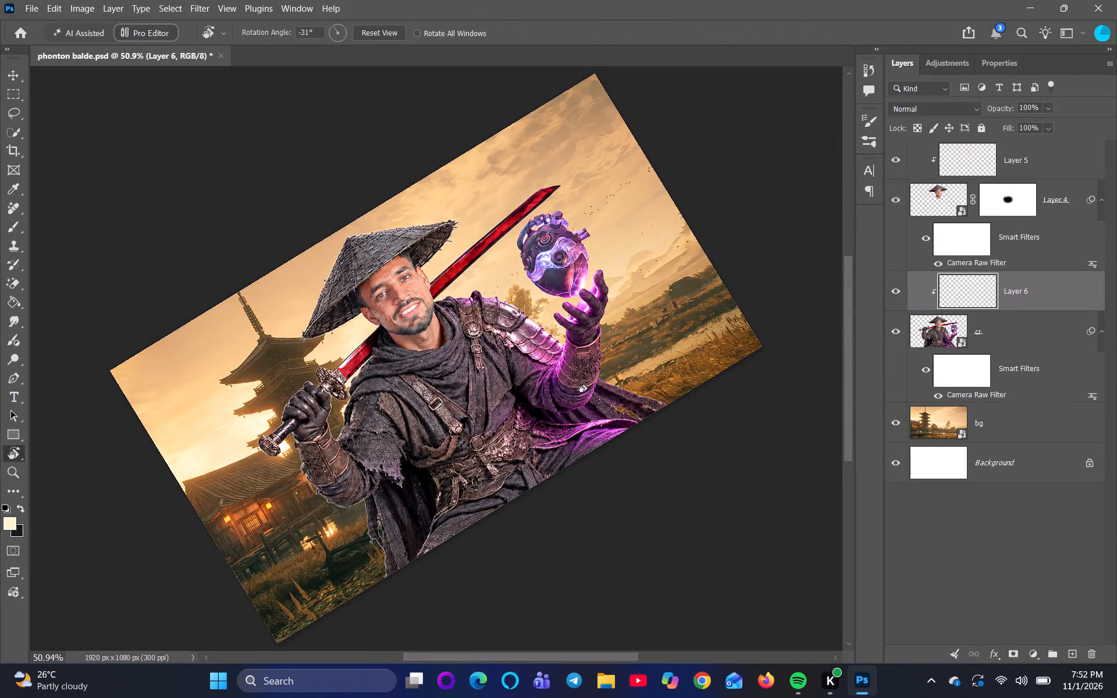
drag(618, 356, 643, 448)
scroll(321, 497, up, 12)
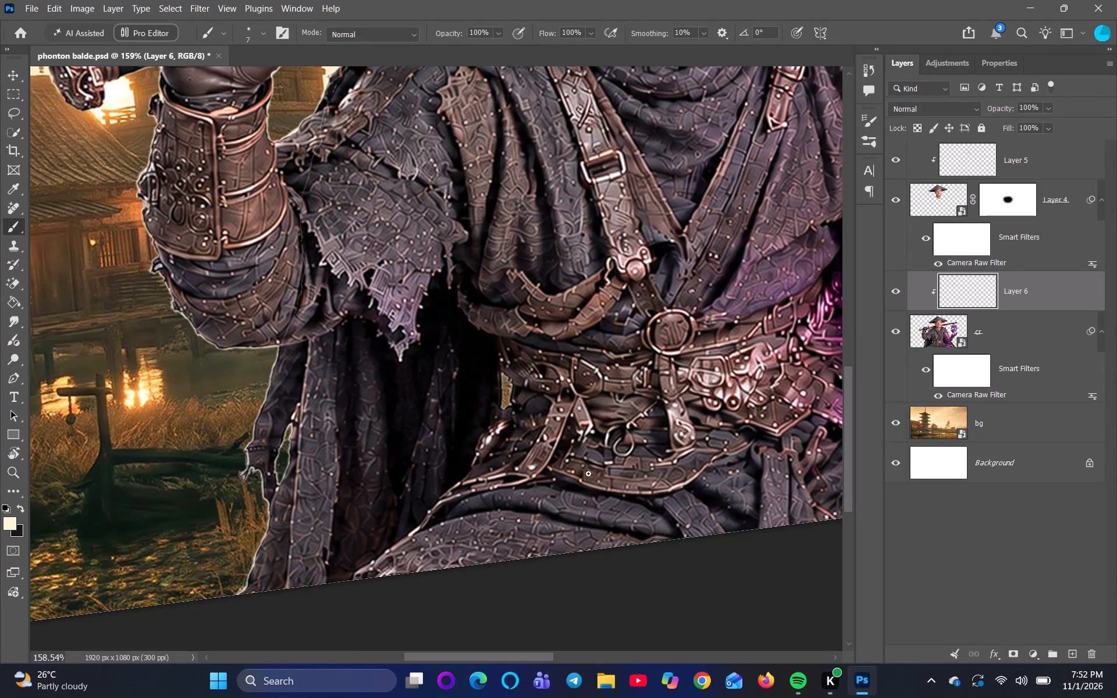
Examine the warrior's torso, sword arm and lower robe edges with the canvas turned to about 49°.
key(r)
key(r)
key(r)
key(r)
key(r)
key(r)
key(r)
key(r)
key(r)
key(r)
key(r)
key(r)
key(r)
key(r)
key(r)
key(r)
key(r)
key(r)
key(r)
key(r)
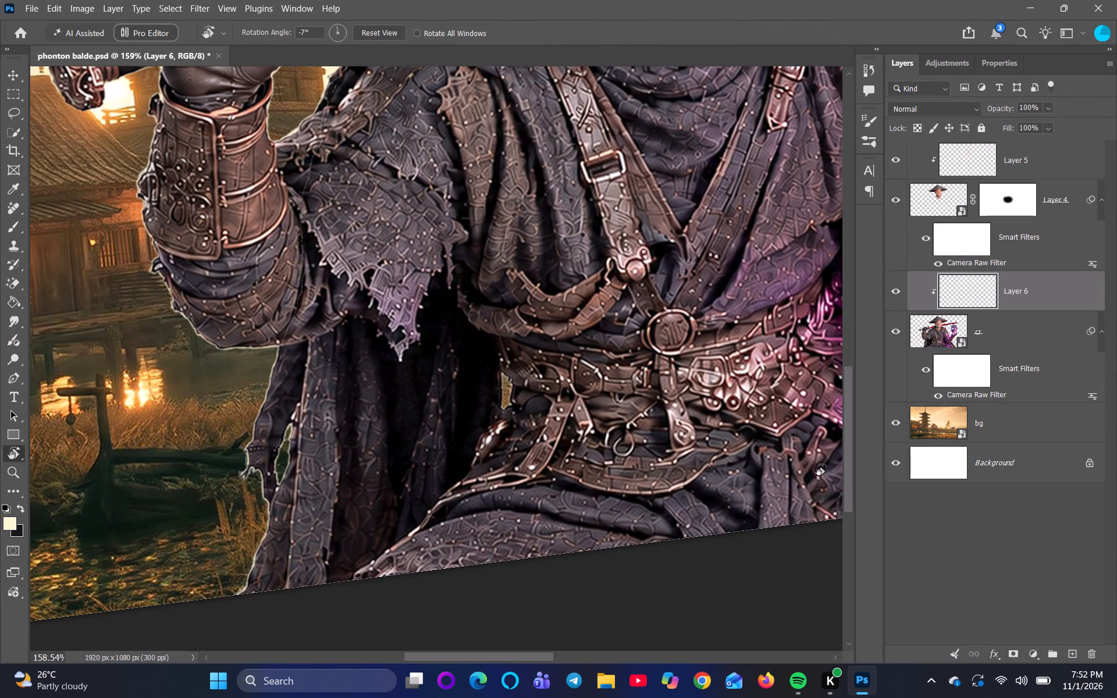
drag(794, 457, 496, 507)
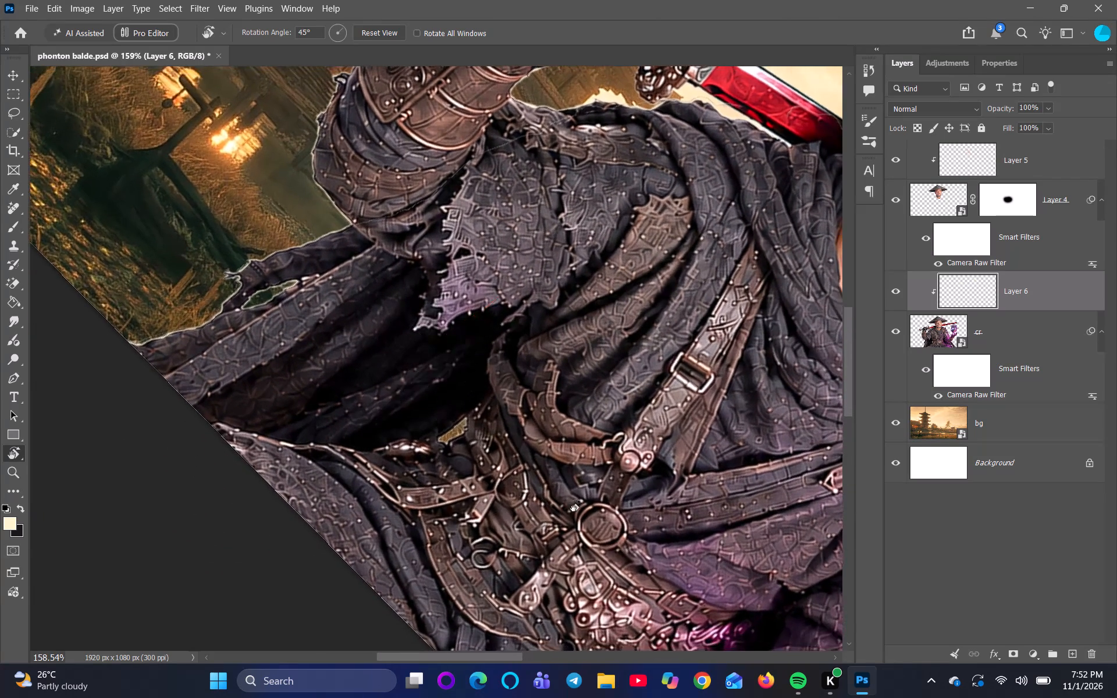
drag(588, 514, 509, 451)
drag(621, 510, 609, 489)
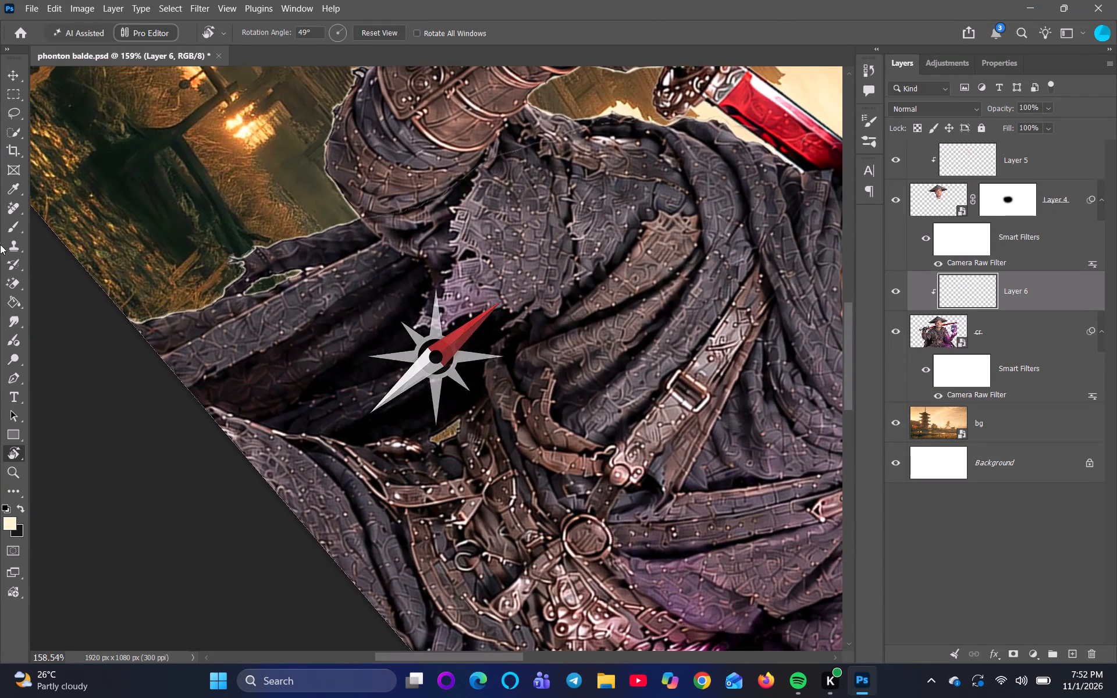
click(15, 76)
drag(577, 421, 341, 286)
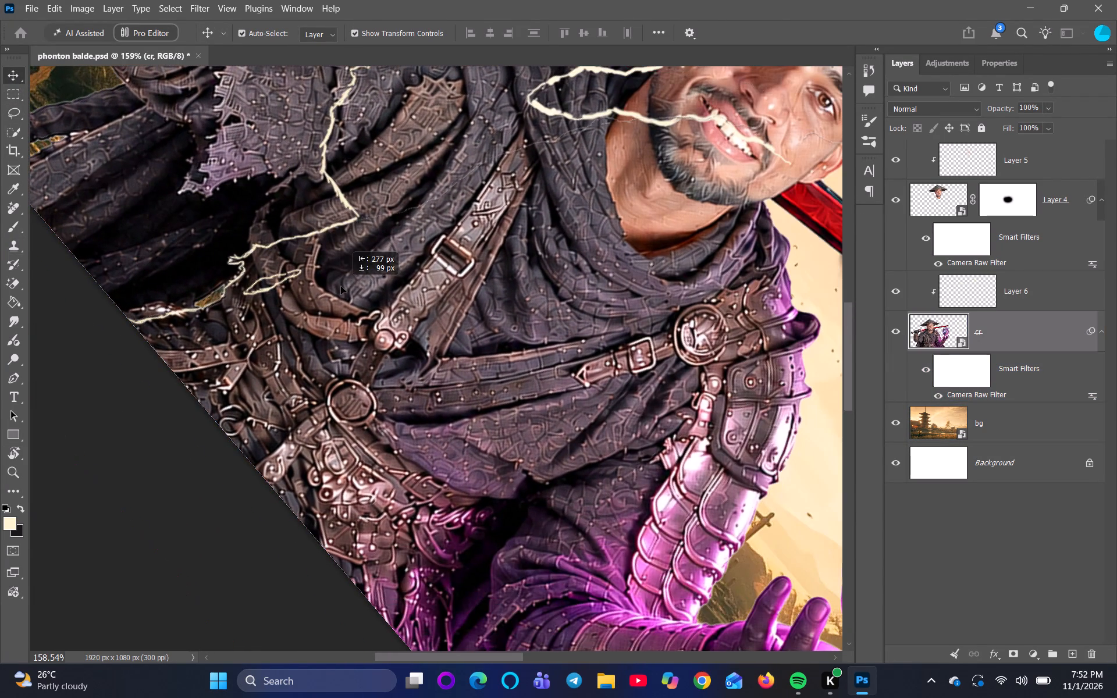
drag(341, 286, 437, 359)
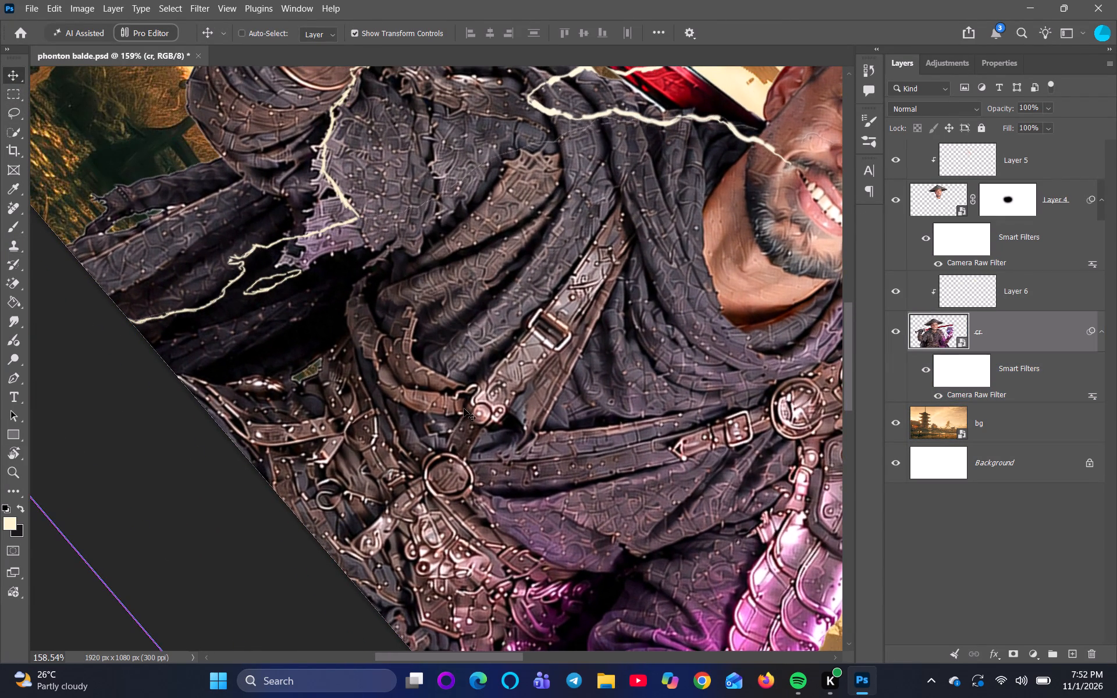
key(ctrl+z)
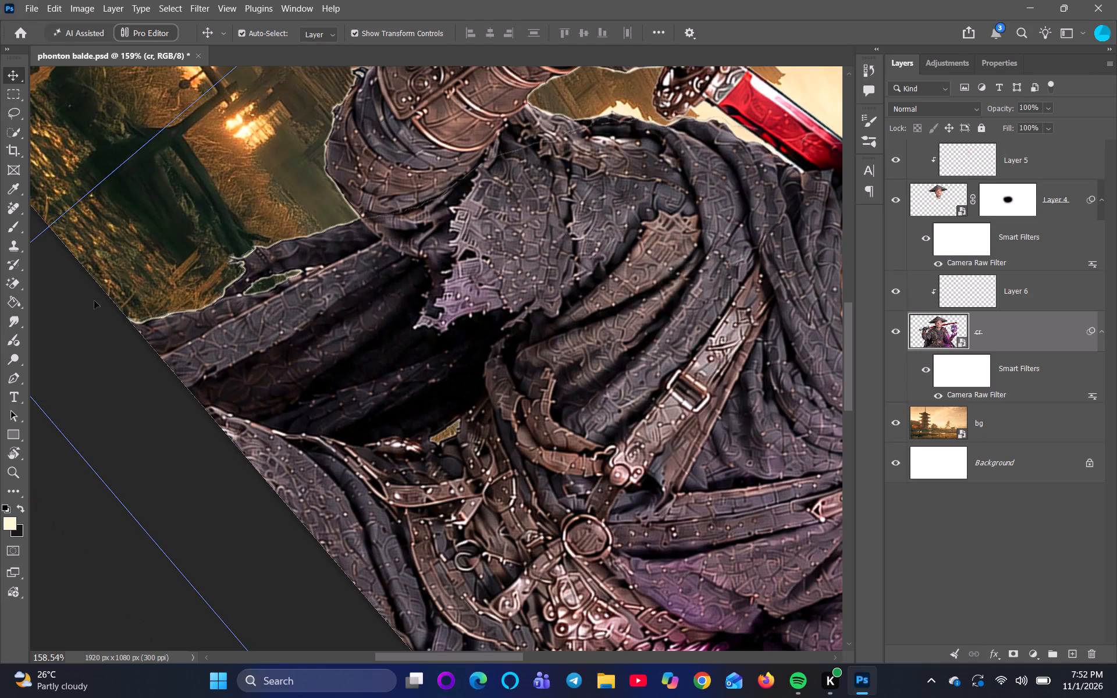
Examine the purple-lit arm and the robe beneath it, with the canvas turned back to about -10°.
key(space)
key(space)
key(space)
key(space)
key(space)
key(space)
key(space)
key(space)
key(space)
key(space)
key(space)
key(space)
key(space)
key(space)
key(space)
key(space)
key(space)
key(space)
key(space)
key(space)
drag(446, 400, 235, 209)
drag(669, 482, 562, 297)
drag(634, 634, 686, 594)
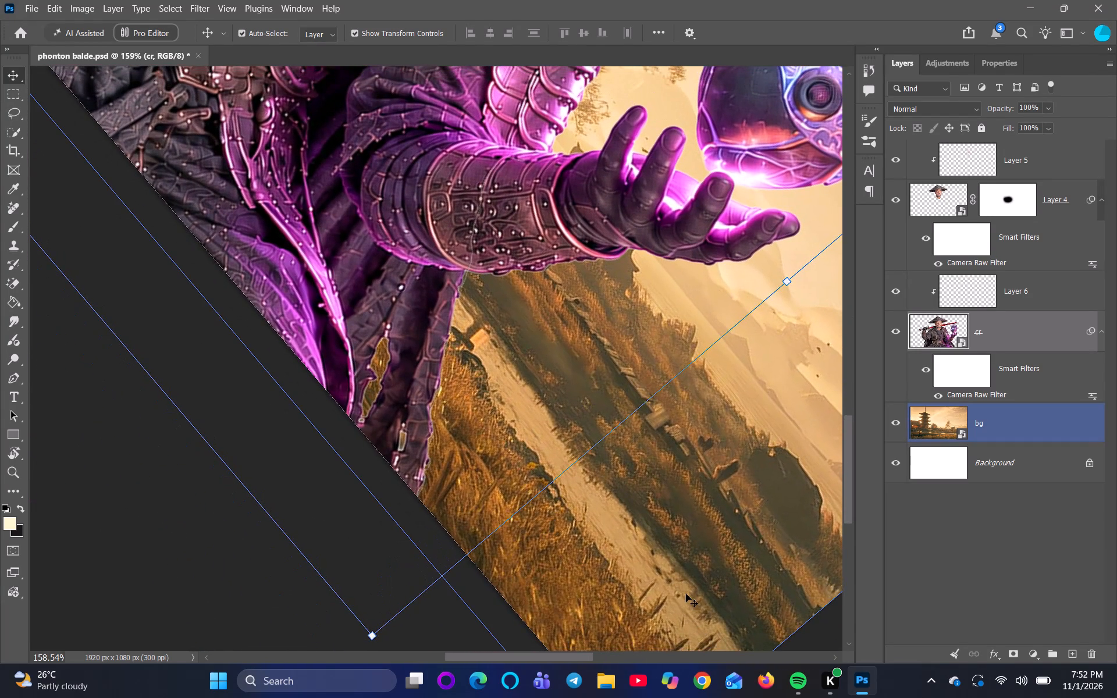
drag(625, 589, 661, 541)
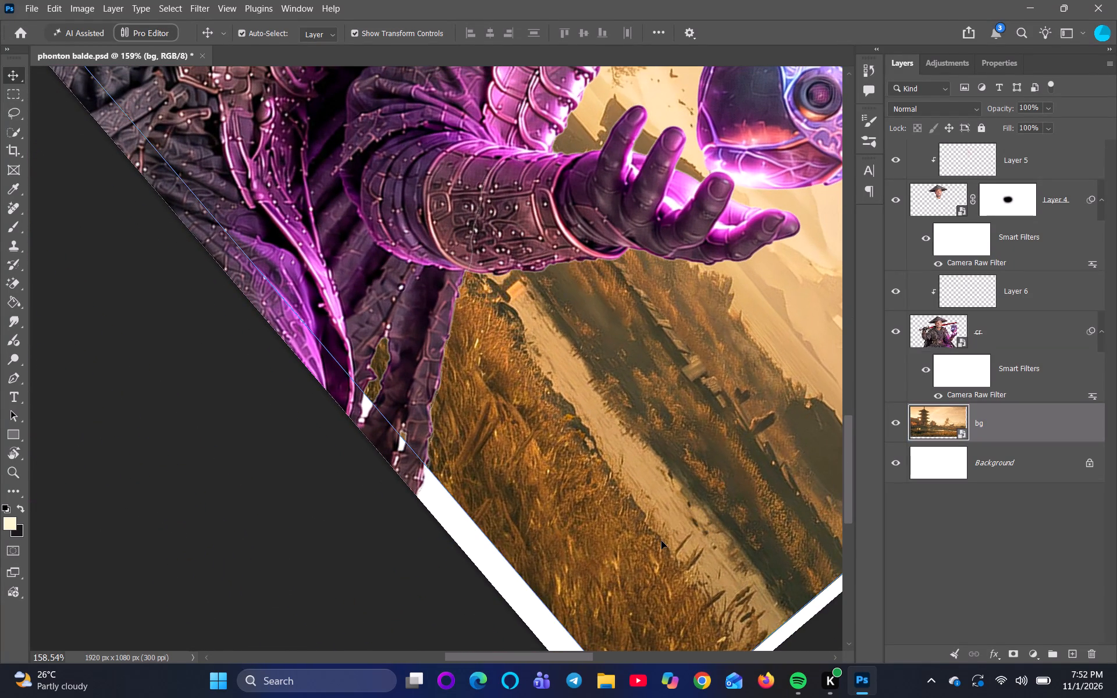
key(ctrl+z)
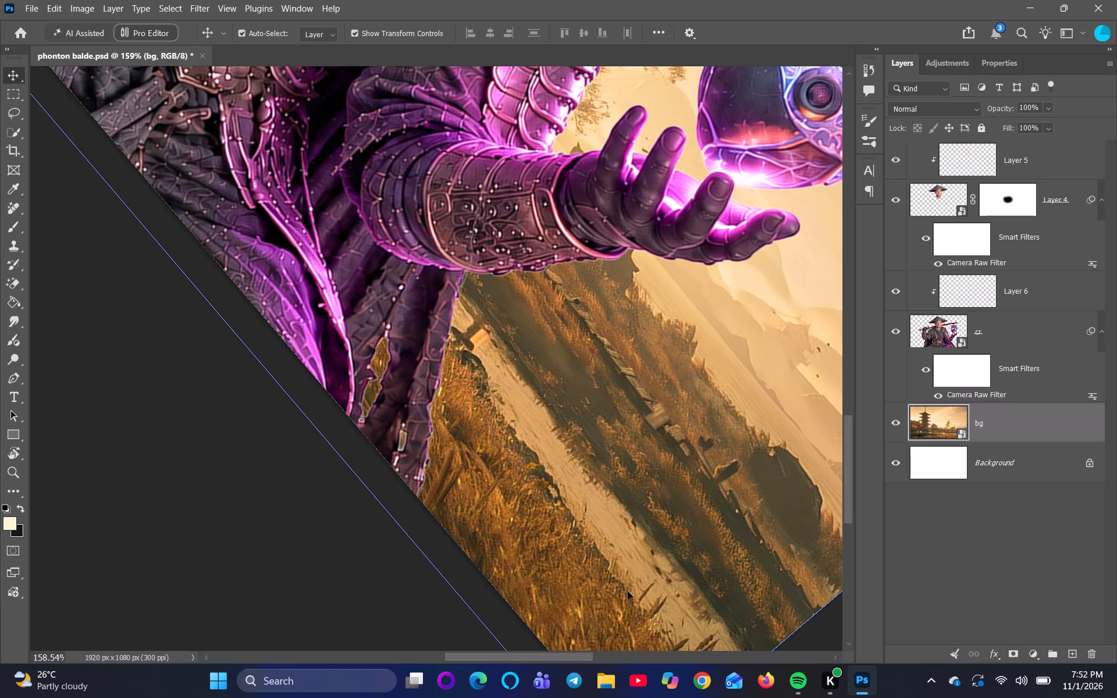
key(r)
key(r)
key(r)
key(r)
key(r)
key(r)
key(r)
key(r)
key(r)
key(r)
key(r)
key(r)
key(r)
key(r)
key(r)
key(r)
key(r)
key(r)
key(r)
key(r)
drag(677, 563, 721, 257)
drag(567, 238, 577, 256)
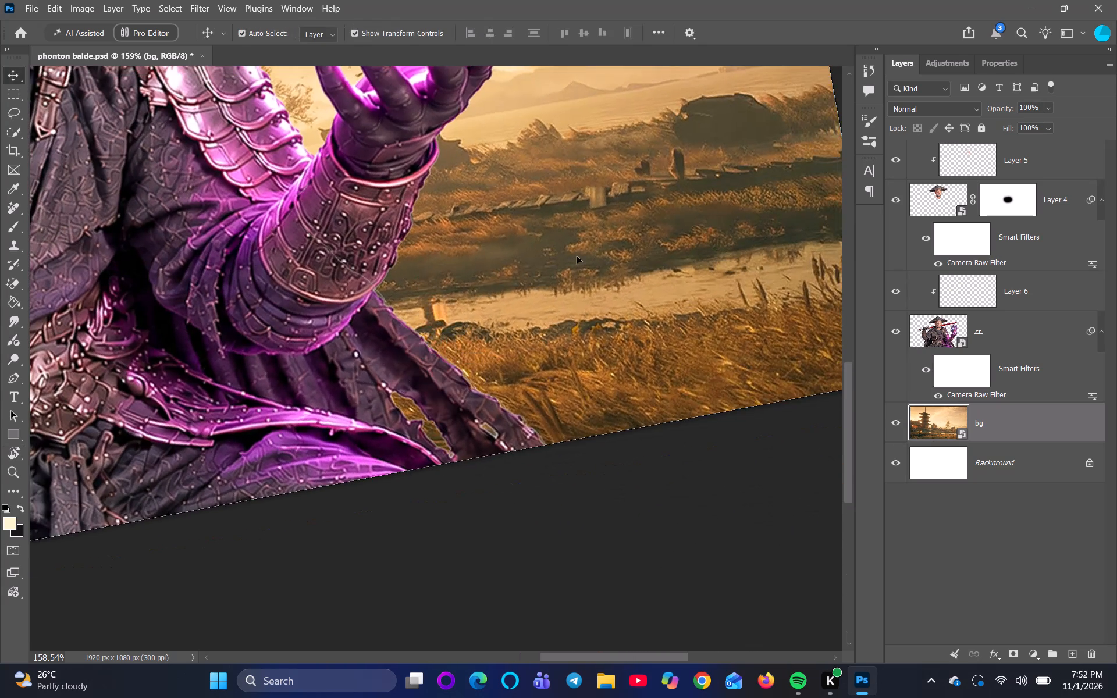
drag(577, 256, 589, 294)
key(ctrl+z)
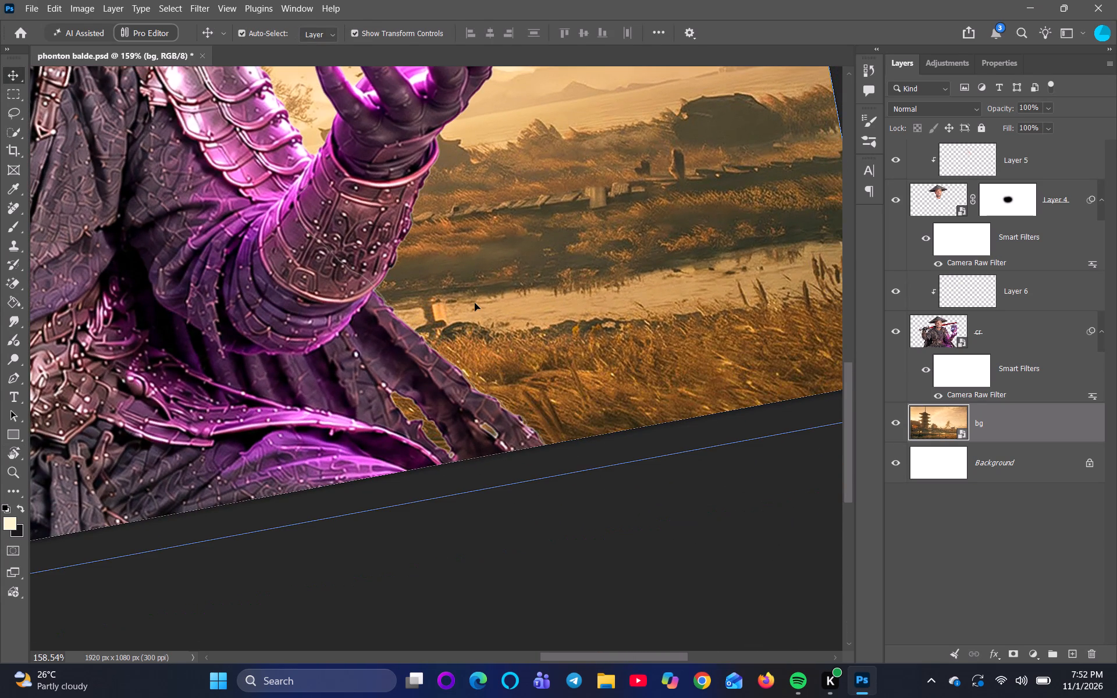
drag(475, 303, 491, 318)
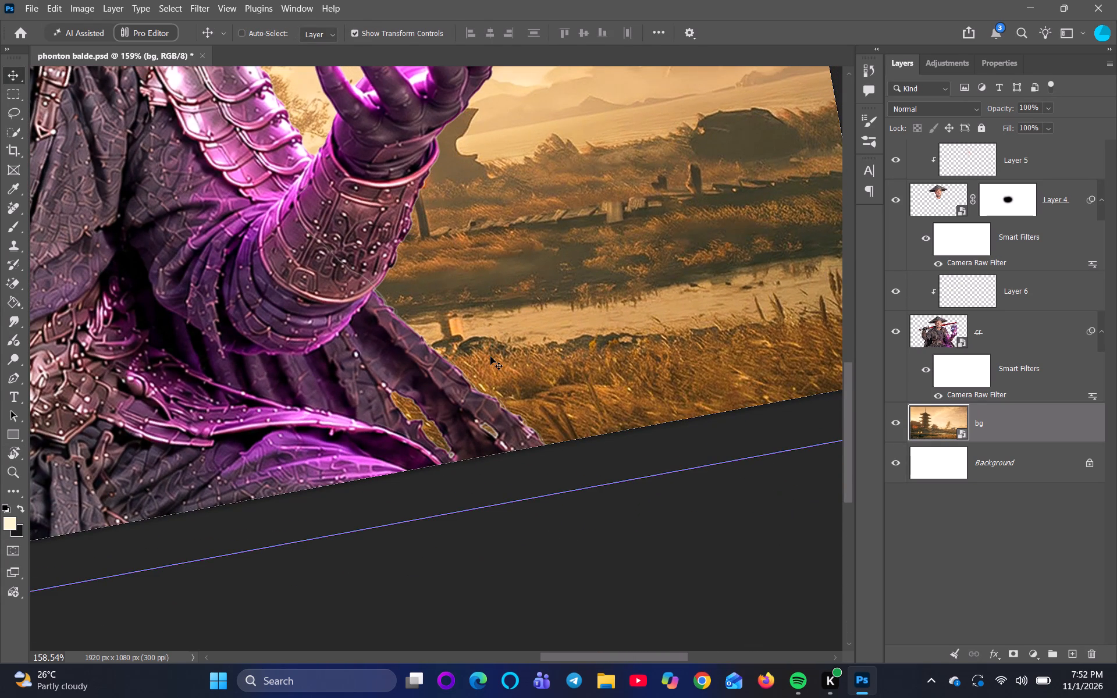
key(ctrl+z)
Examine the purple-lit hand, armored cuff and sleeve edges up close, with the canvas turned to 180°.
key(space)
key(space)
key(space)
key(space)
key(space)
key(space)
key(space)
key(space)
key(space)
key(space)
key(space)
key(space)
key(space)
key(space)
key(space)
key(space)
key(space)
key(space)
key(space)
key(space)
drag(428, 308, 473, 533)
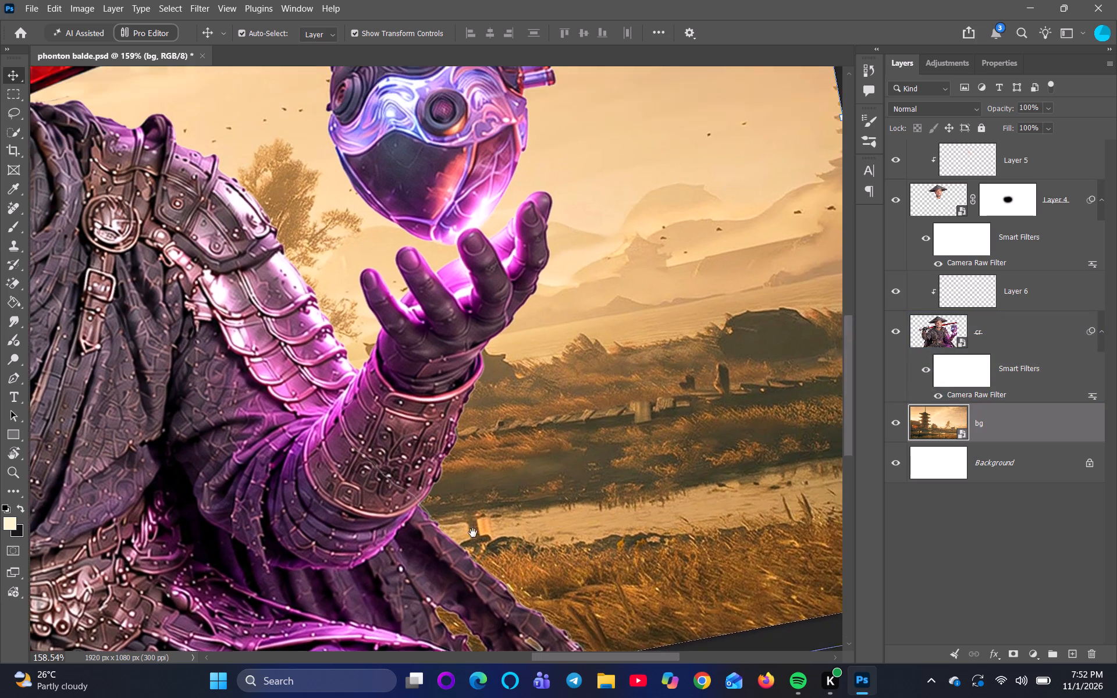
drag(473, 533, 549, 467)
scroll(493, 475, up, 3)
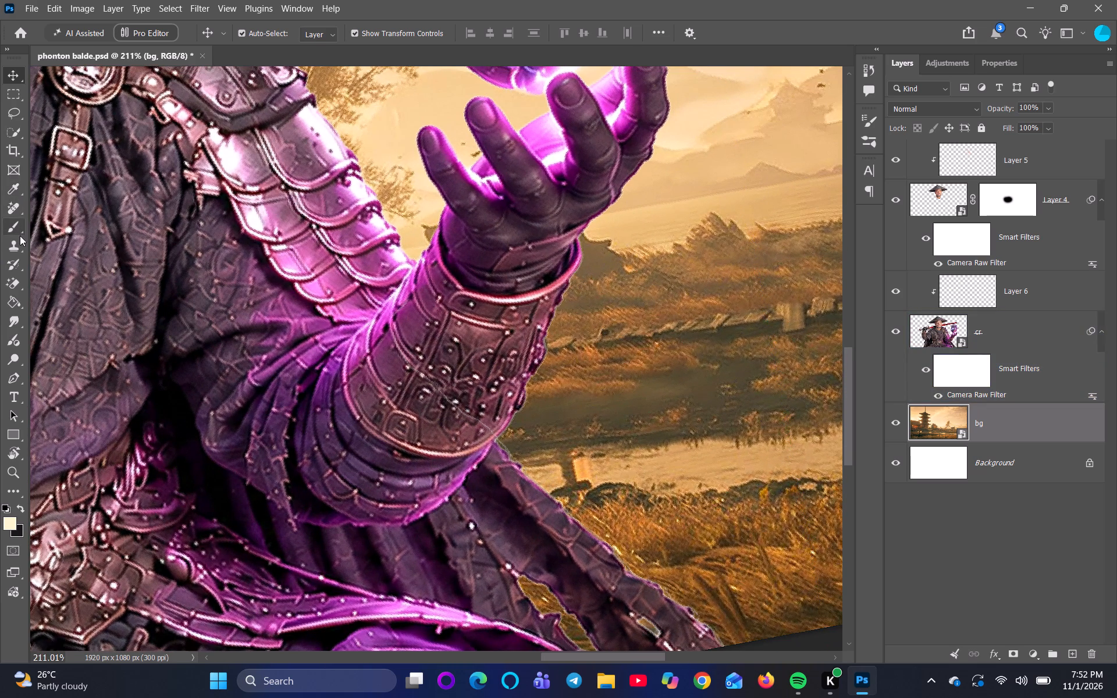
click(15, 217)
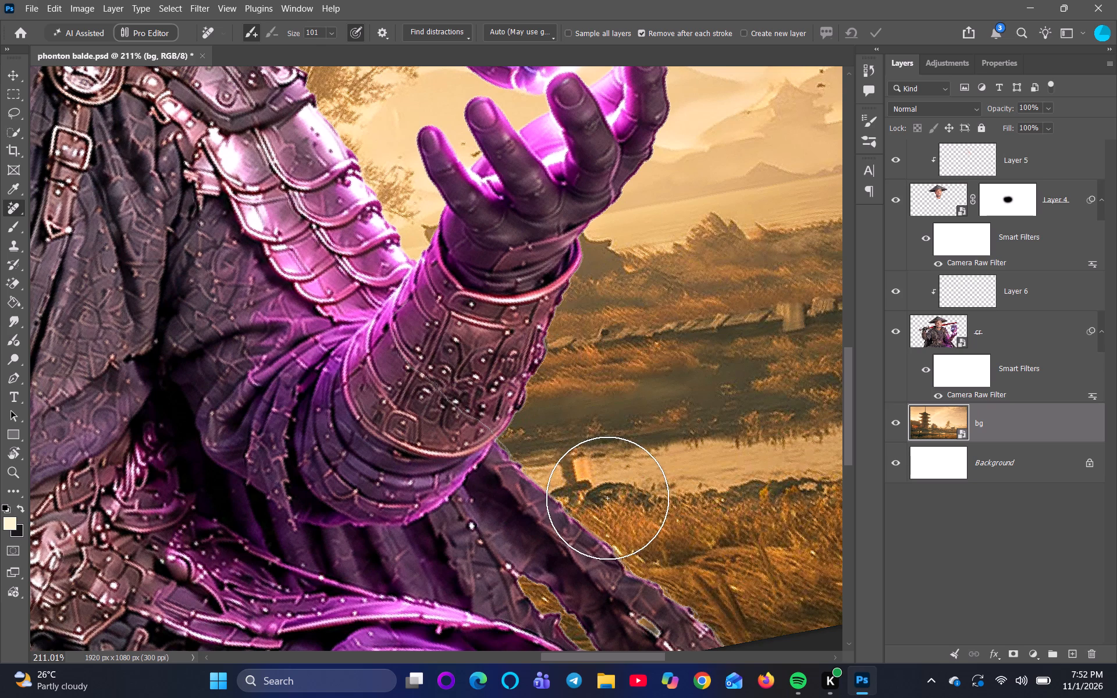
key(space)
key(space)
key(space)
key(space)
key(space)
key(space)
key(space)
key(space)
key(space)
key(space)
key(space)
key(space)
key(space)
key(space)
key(space)
key(space)
key(space)
key(space)
key(space)
key(space)
drag(754, 558, 749, 497)
key(r)
key(r)
key(r)
key(r)
key(r)
key(r)
key(r)
key(r)
key(r)
key(r)
key(r)
key(r)
key(r)
key(r)
key(r)
key(r)
key(r)
key(r)
key(r)
key(r)
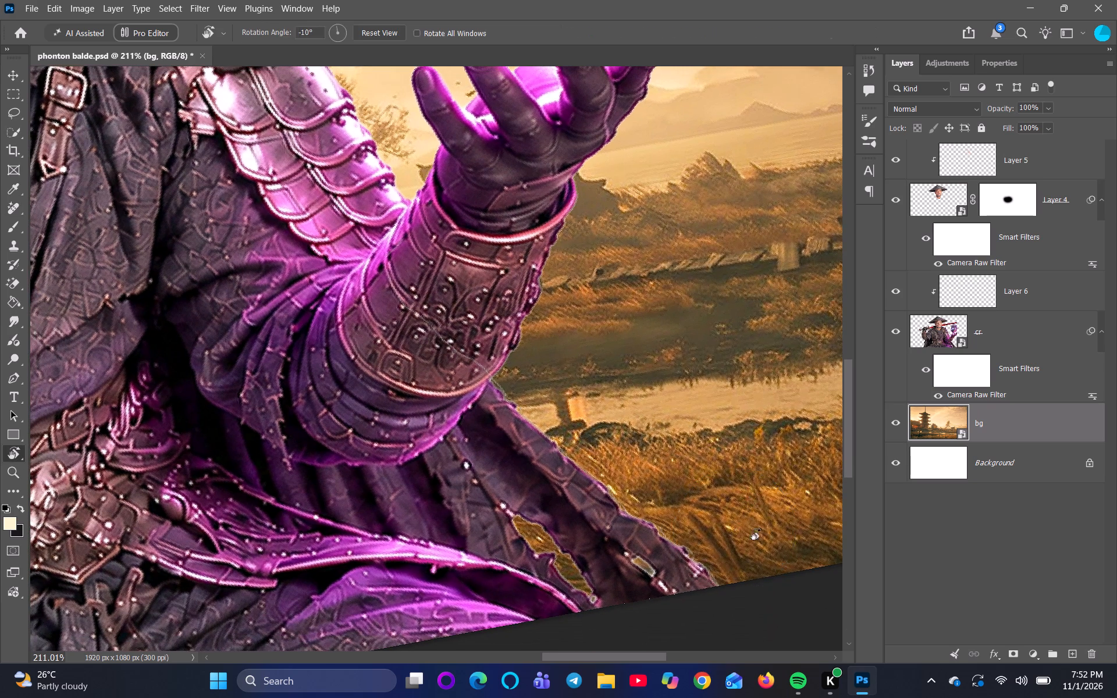
drag(762, 538, 396, 109)
key(space)
key(space)
key(space)
key(space)
key(space)
key(space)
key(space)
key(space)
key(space)
key(space)
key(space)
key(space)
key(space)
key(space)
key(space)
key(space)
key(space)
key(space)
key(space)
key(space)
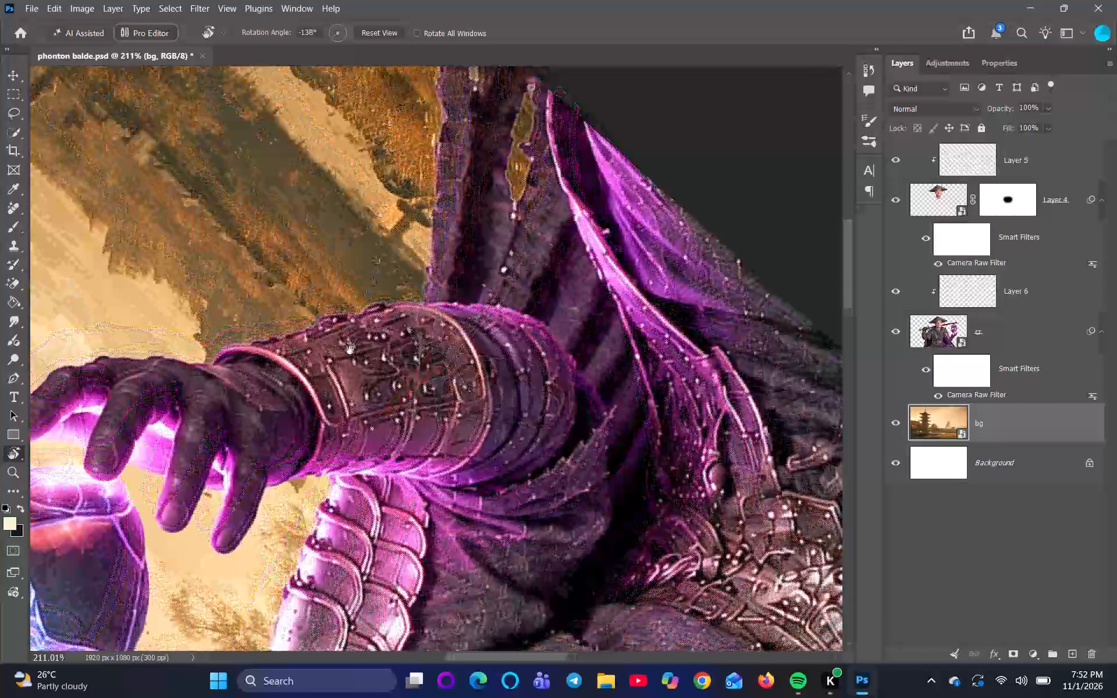
drag(350, 350, 517, 344)
scroll(347, 363, up, 3)
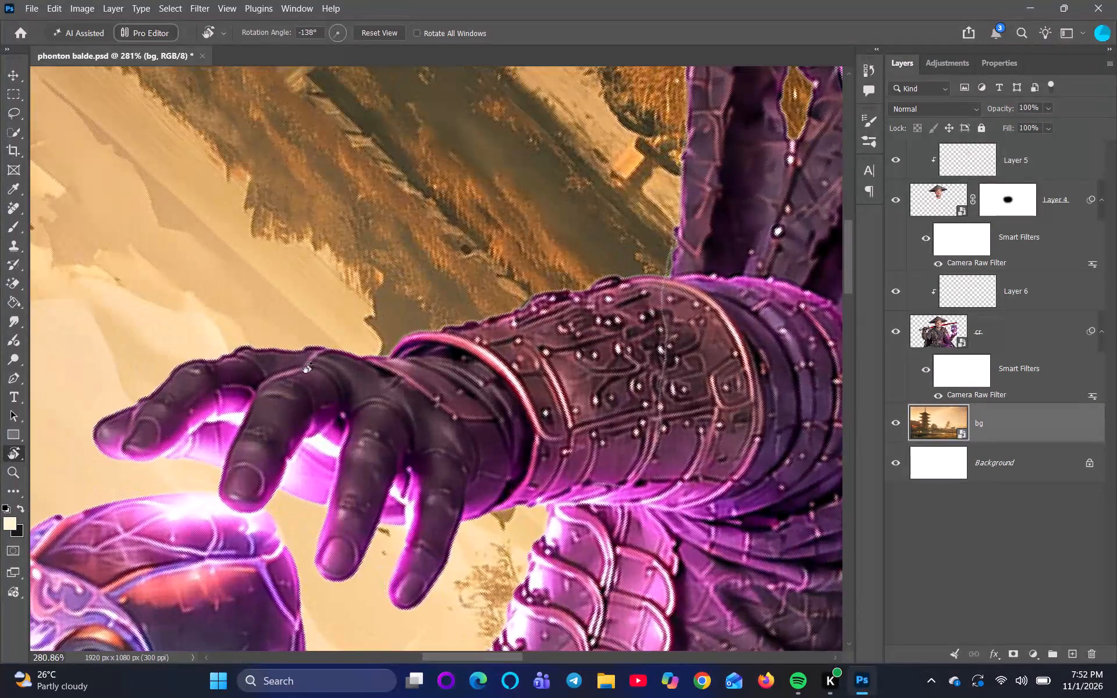
scroll(156, 398, up, 3)
key(space)
key(space)
key(space)
key(space)
key(space)
key(space)
key(space)
key(space)
key(space)
key(space)
key(space)
key(space)
key(space)
key(space)
key(space)
key(space)
key(space)
key(space)
key(space)
key(space)
drag(765, 466, 763, 425)
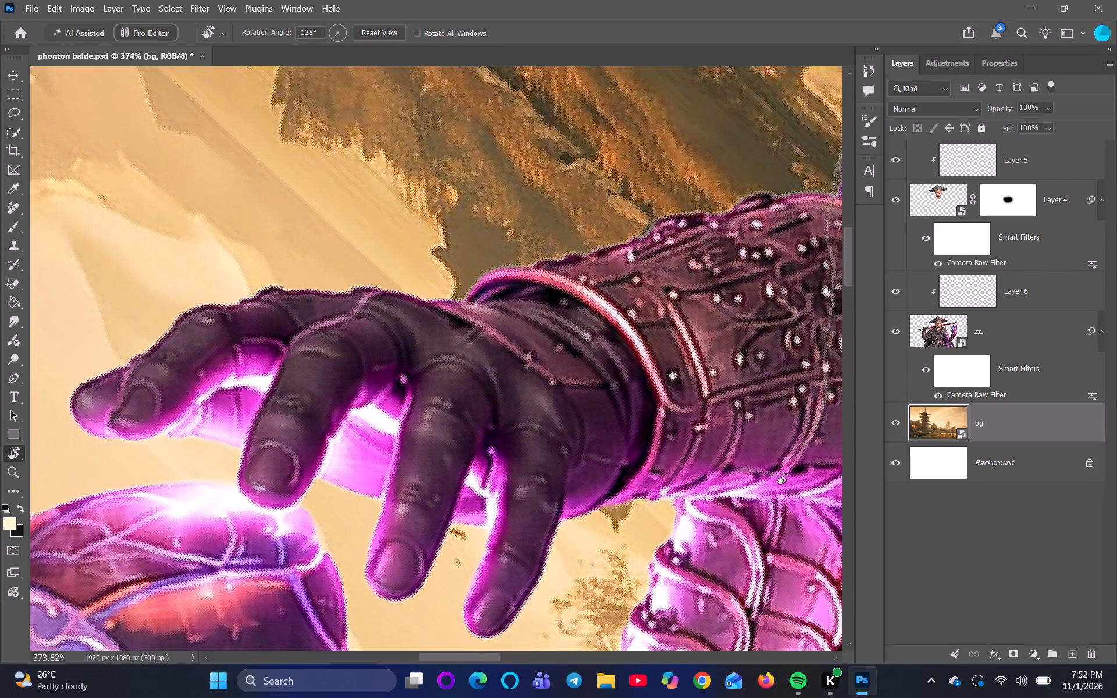
key(r)
drag(790, 475, 760, 359)
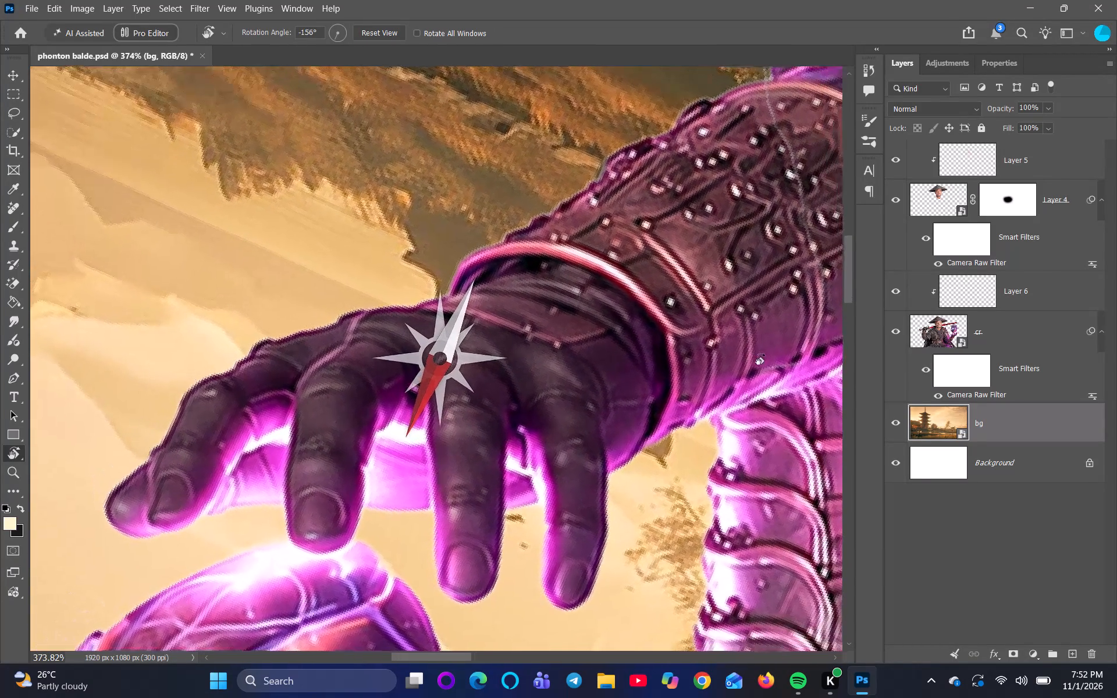
drag(760, 359, 771, 244)
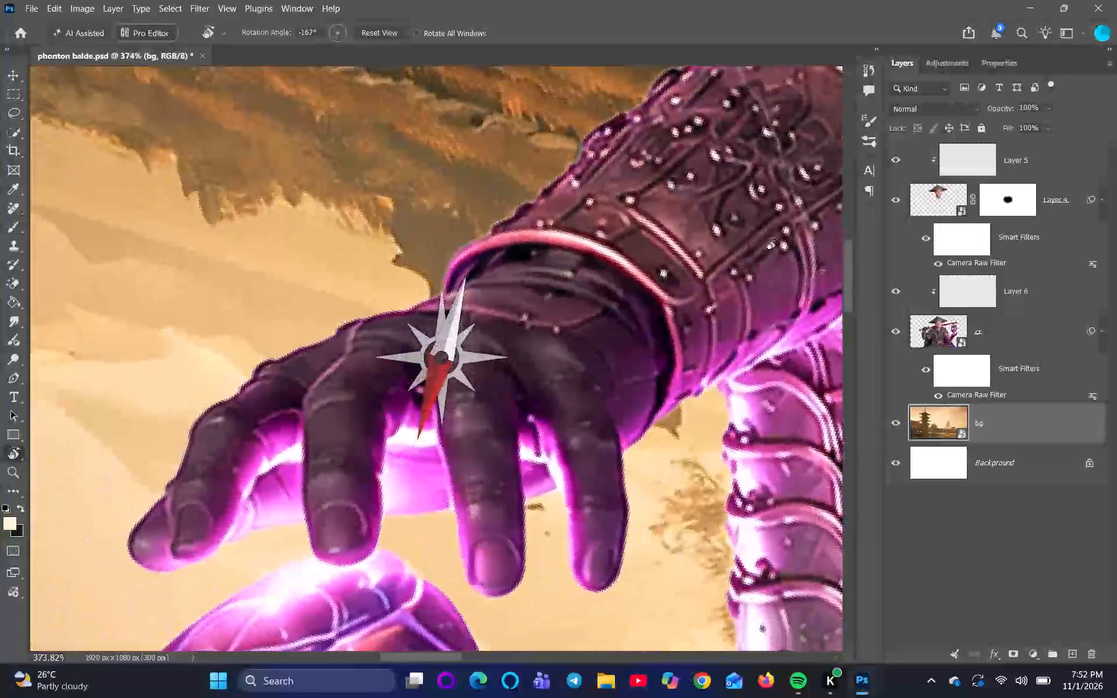
drag(771, 244, 764, 219)
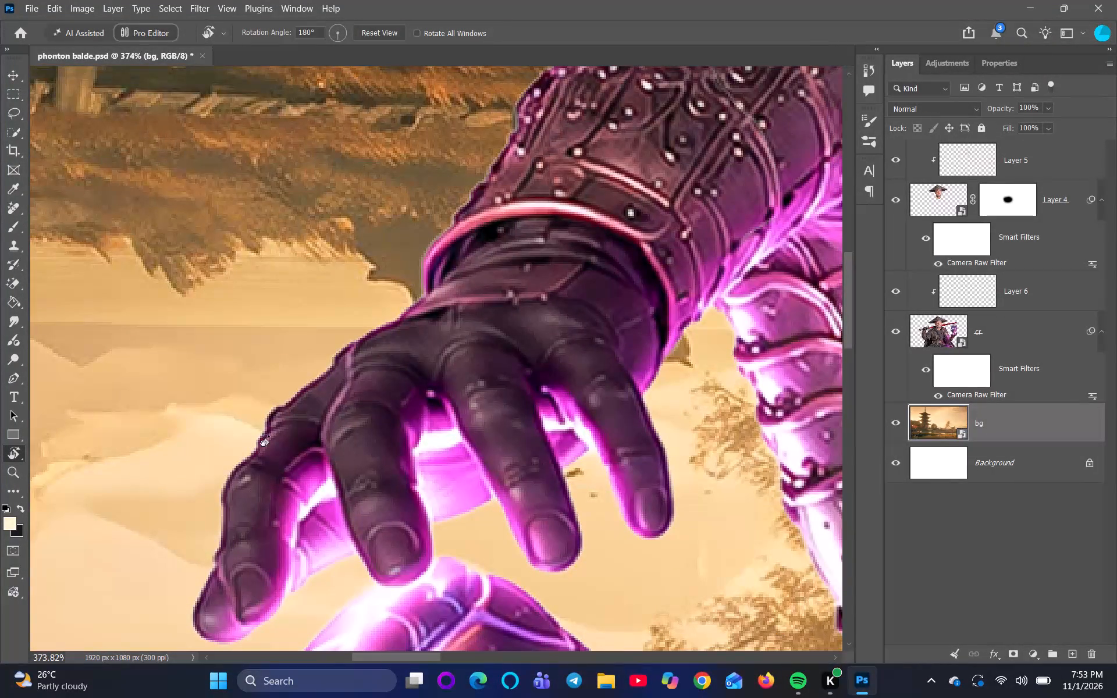
Brush cream rim light on Layer 6 along the outermost finger's outer edge, starting at the fingertip, and undo the last stroke.
click(19, 223)
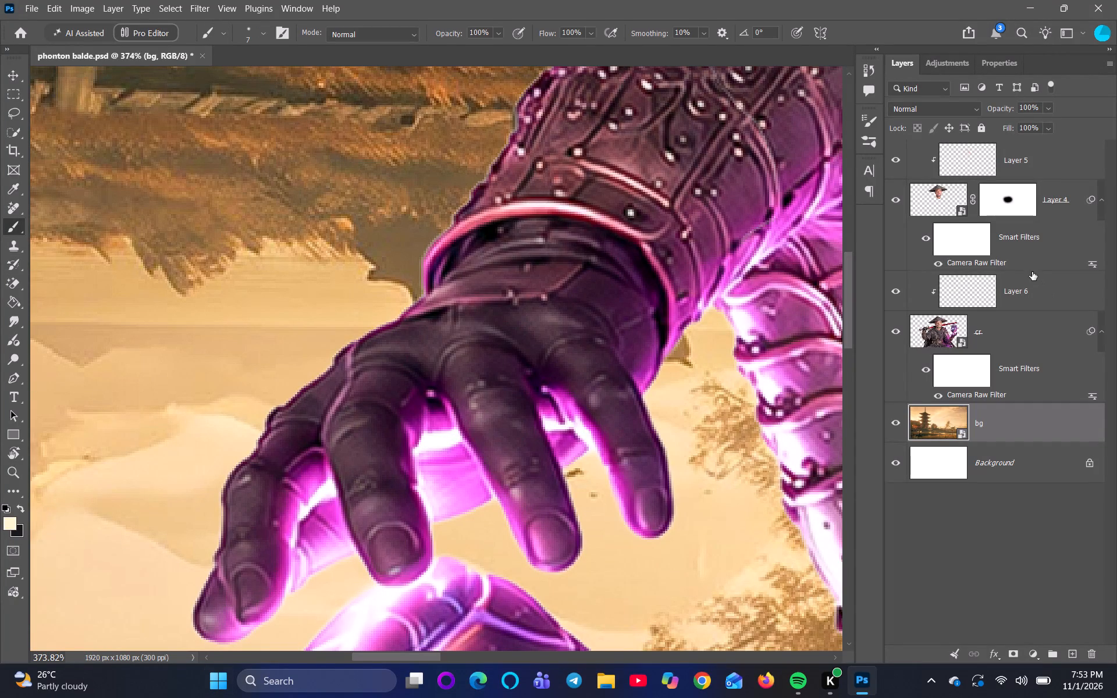
click(976, 297)
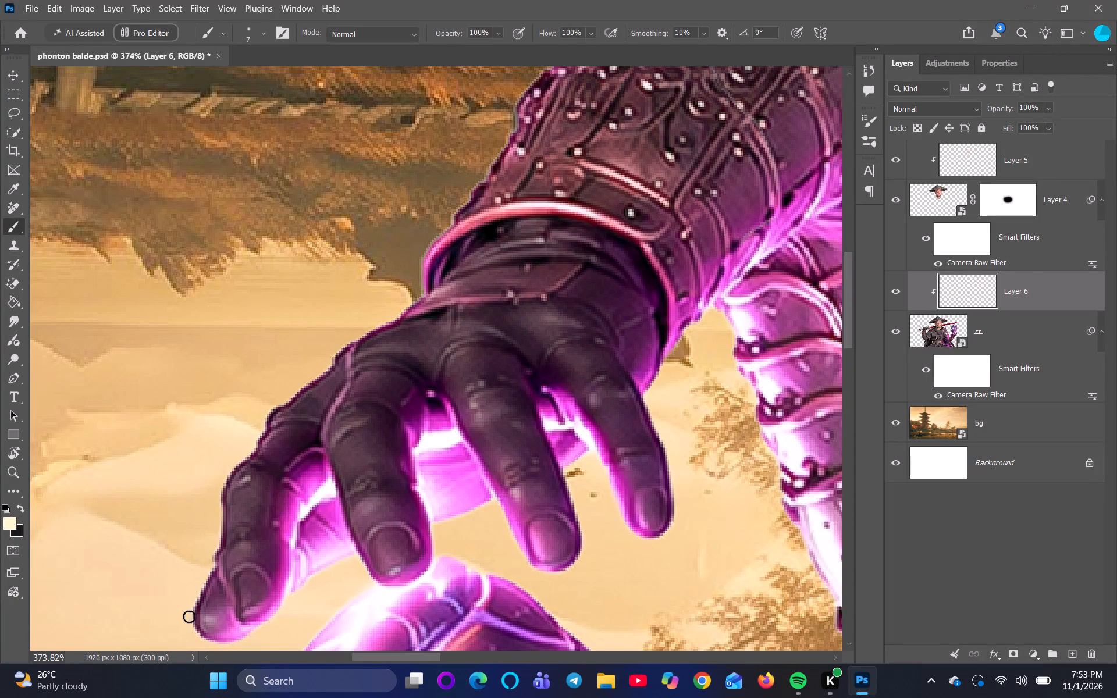
drag(188, 616, 200, 587)
drag(198, 596, 211, 555)
drag(207, 580, 212, 559)
drag(210, 555, 210, 553)
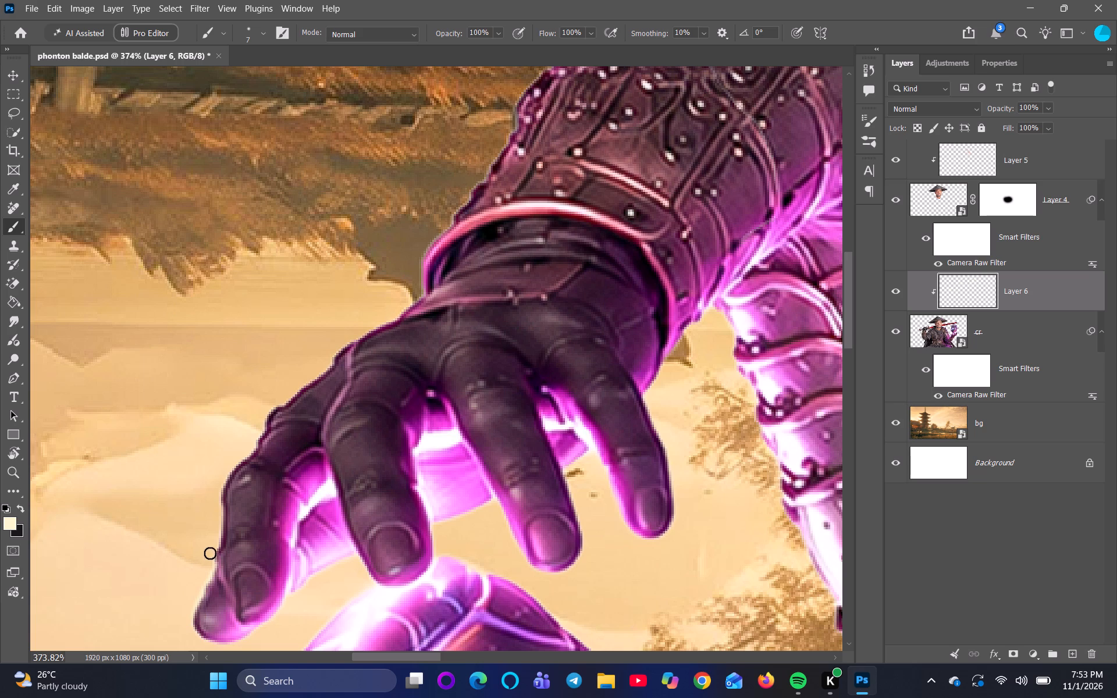
drag(210, 553, 210, 537)
drag(219, 549, 224, 487)
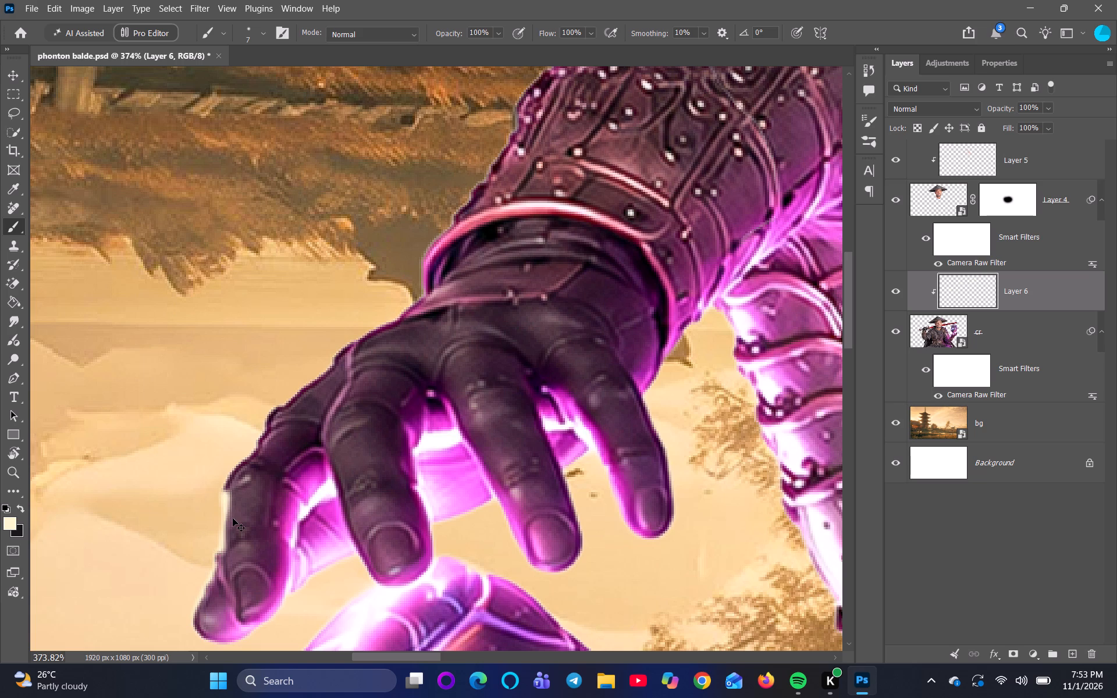
key(ctrl+z)
Set the brush hardness to 0% and paint the cream rim light along the outermost finger's edge up past the knuckle.
right_click(236, 497)
drag(323, 470, 307, 470)
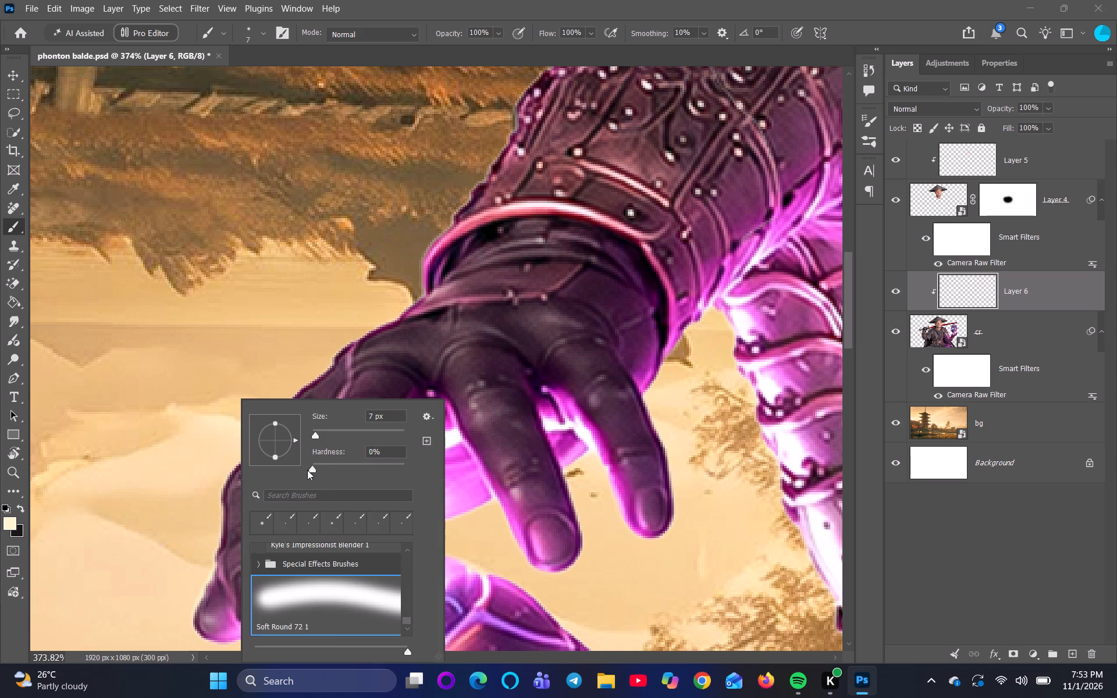
drag(307, 470, 306, 470)
click(148, 526)
drag(212, 529, 236, 461)
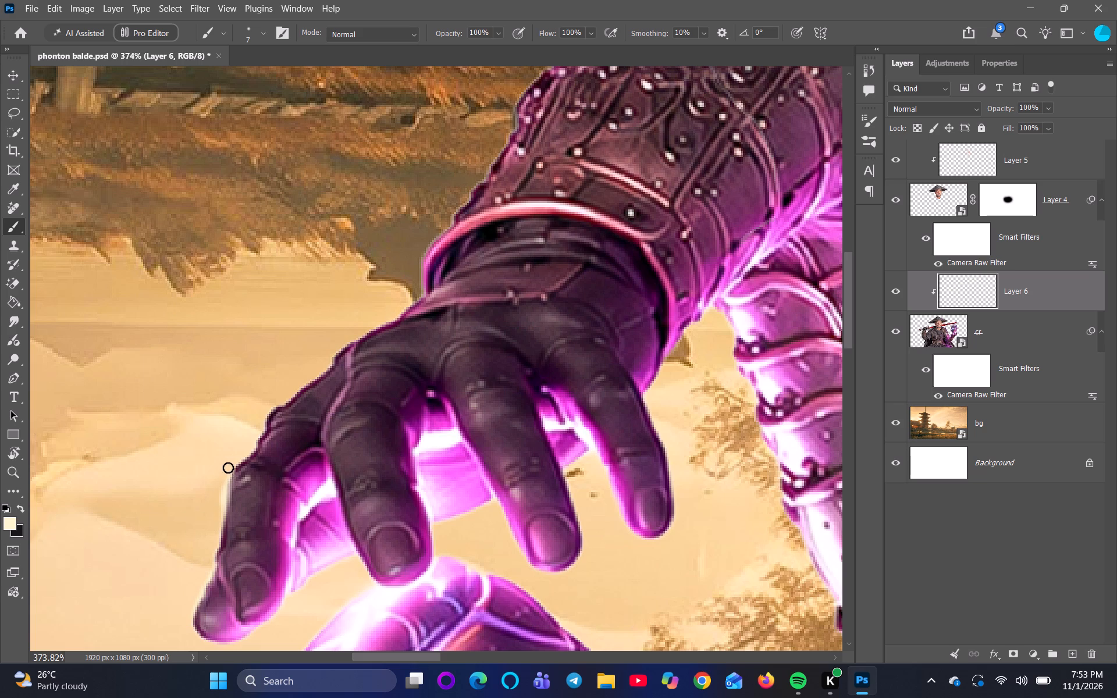
drag(228, 468, 262, 439)
drag(251, 441, 272, 407)
drag(272, 407, 281, 397)
Brush cream rim light along the back of the glove from the knuckle to the wrist and the cuff's edge.
key(space)
key(space)
key(space)
key(space)
key(space)
key(space)
key(space)
key(space)
key(space)
key(space)
drag(295, 397, 279, 505)
scroll(237, 519, up, 2)
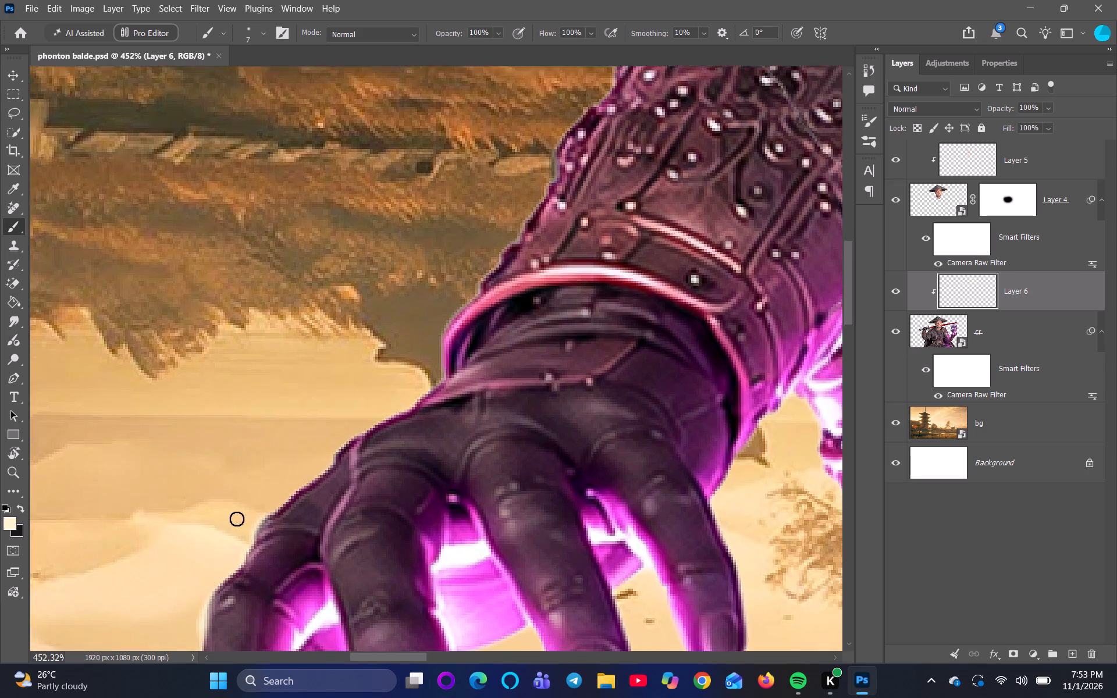
scroll(237, 519, up, 5)
drag(276, 503, 323, 475)
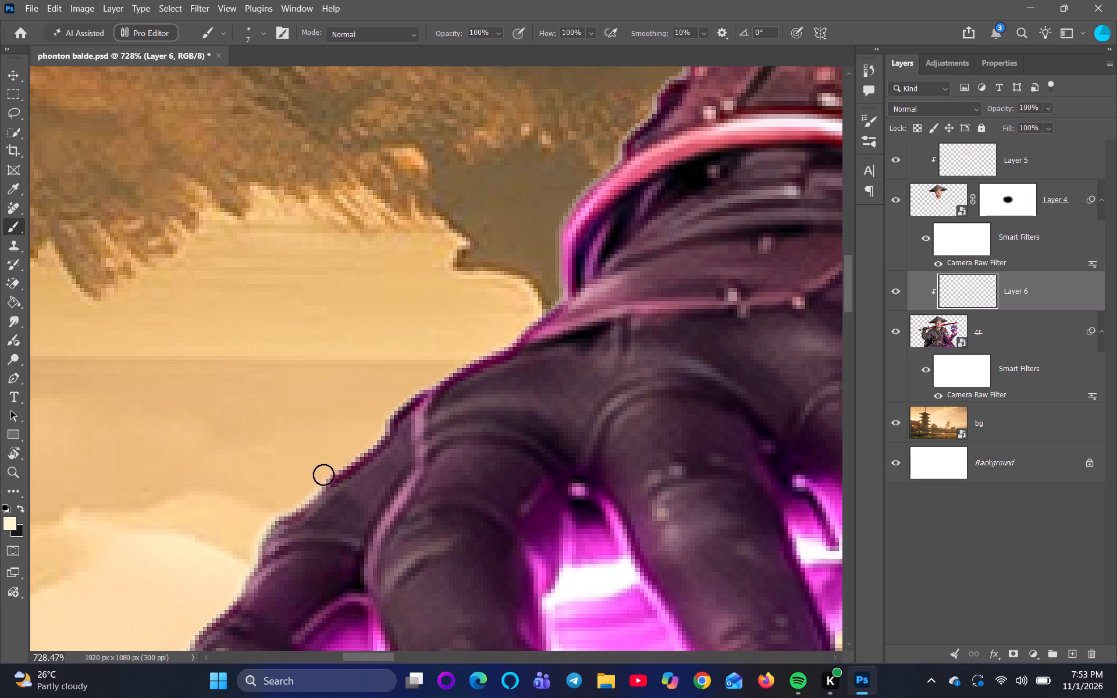
drag(323, 475, 373, 434)
drag(373, 434, 438, 366)
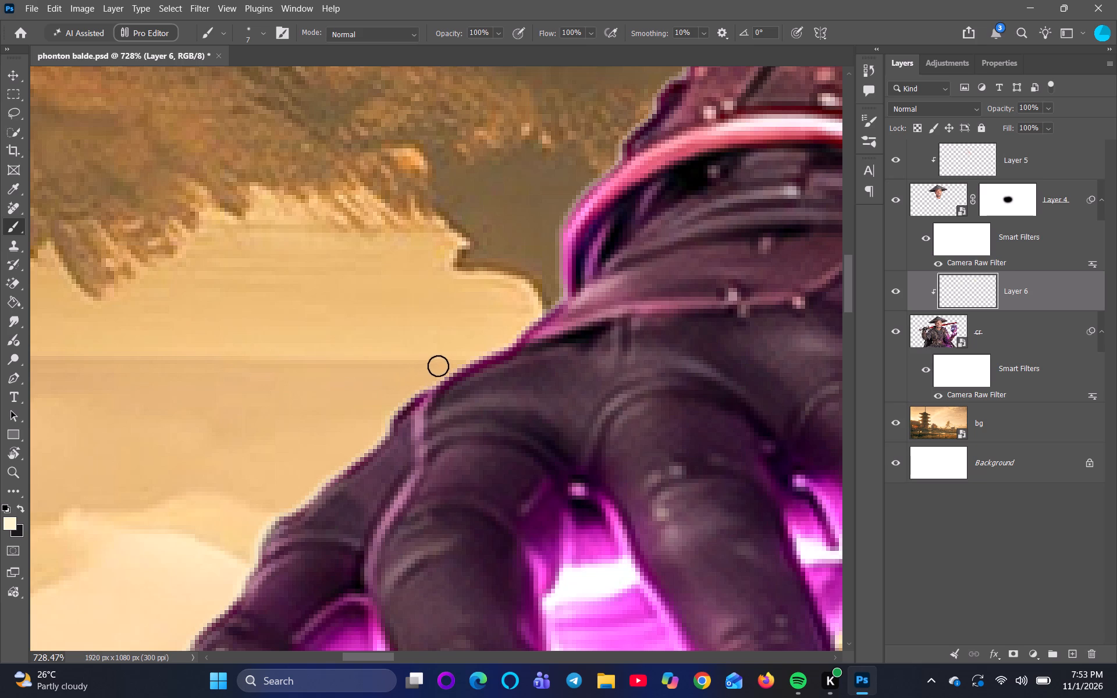
drag(438, 366, 556, 257)
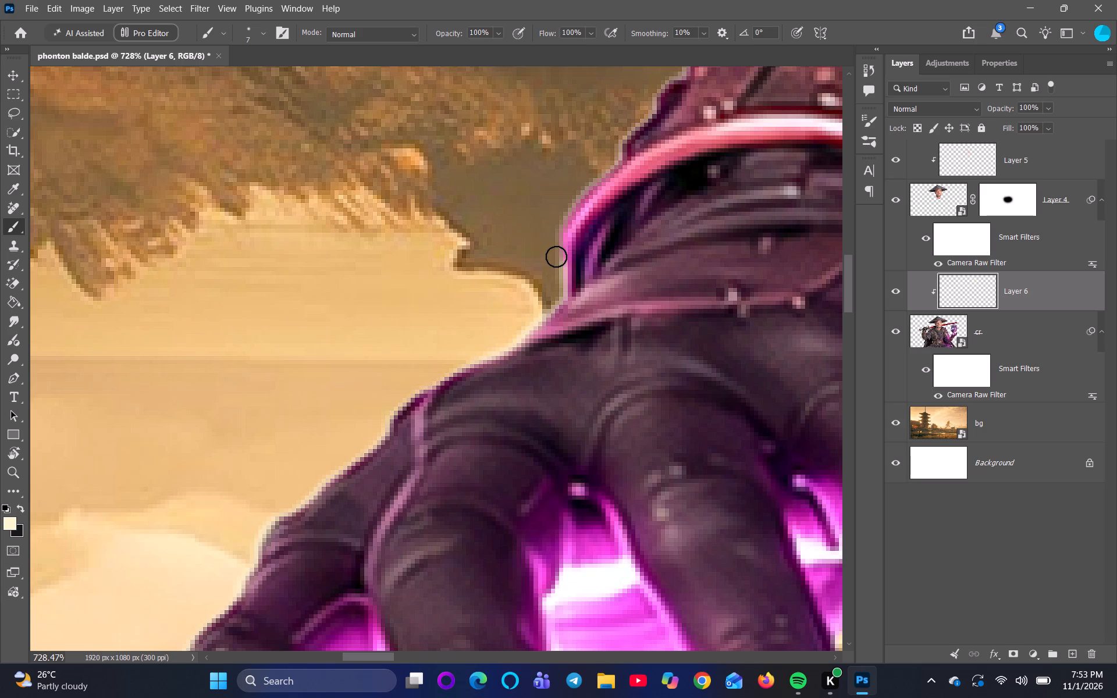
Brush cream rim light on Layer 6 along the bracer's wrist trim and up the lower part of its outer edge.
drag(556, 257, 552, 175)
key(space)
key(space)
key(space)
key(space)
key(space)
key(space)
key(space)
key(space)
key(space)
key(space)
key(space)
key(space)
drag(626, 252, 461, 528)
drag(399, 499, 448, 408)
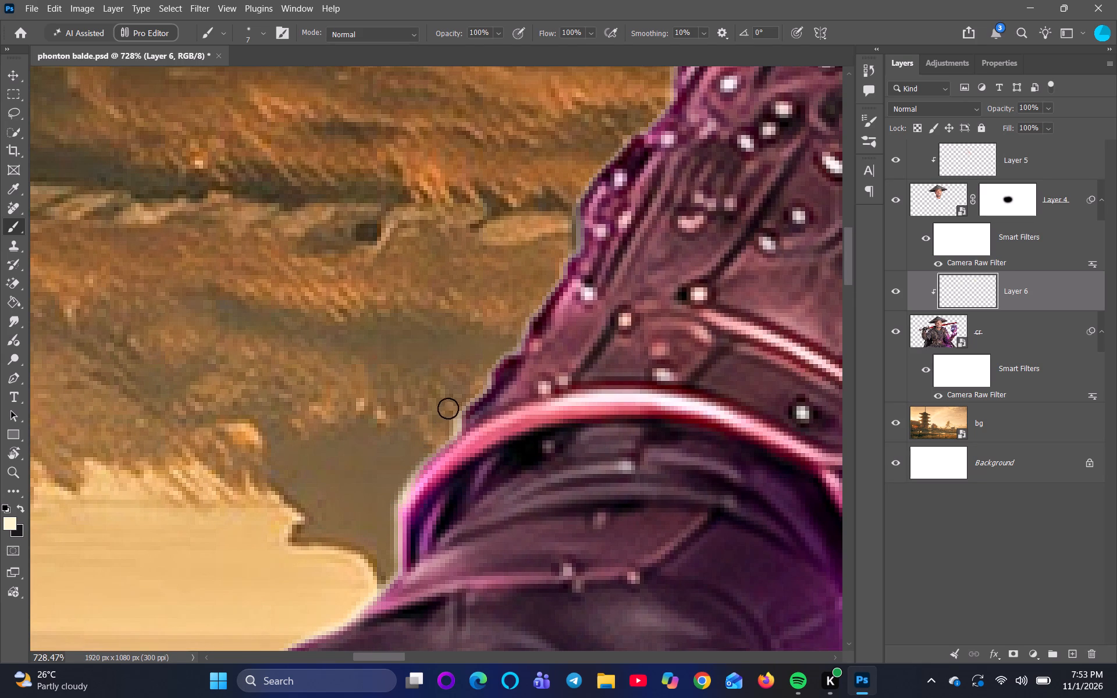
drag(448, 408, 528, 294)
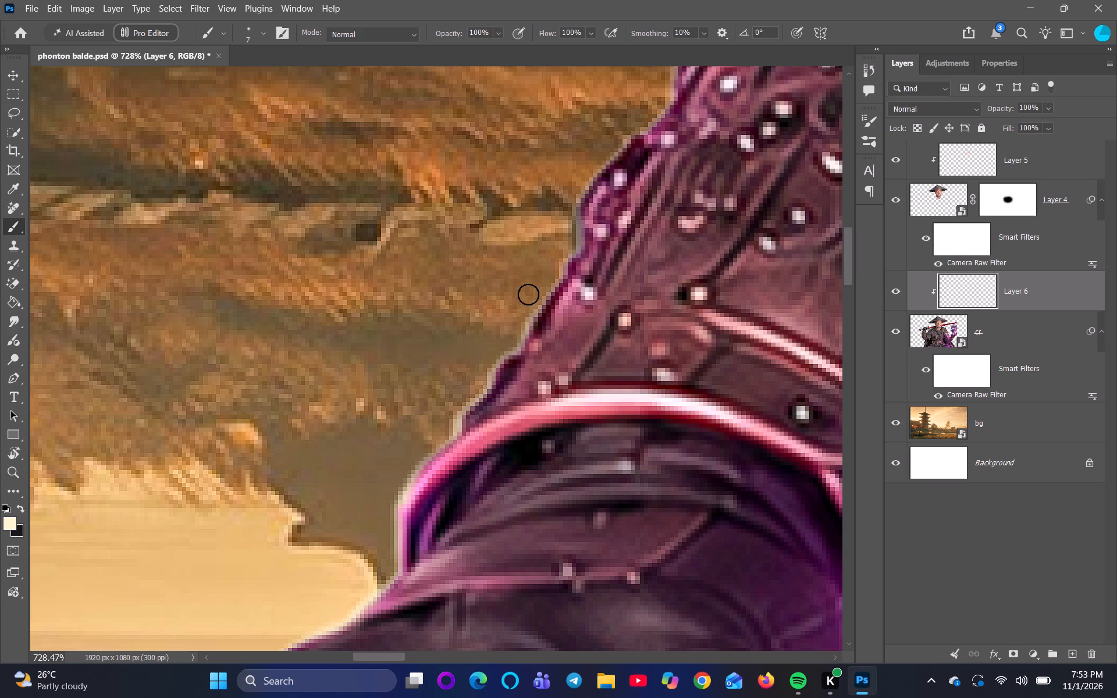
drag(528, 294, 552, 275)
drag(552, 275, 569, 196)
Brush cream rim light along the studded middle section of the bracer's outer edge.
key(space)
key(space)
key(space)
key(space)
key(space)
key(space)
key(space)
key(space)
key(space)
key(space)
key(space)
drag(576, 251, 458, 472)
drag(436, 465, 439, 461)
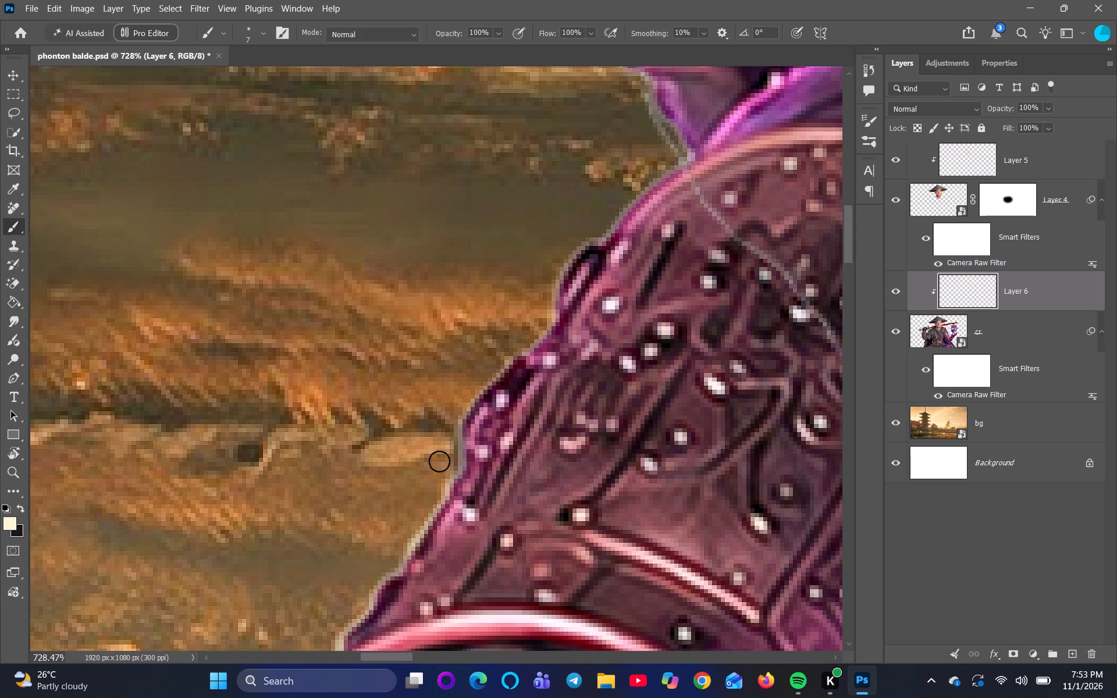
drag(439, 461, 485, 367)
click(500, 369)
drag(500, 366, 542, 310)
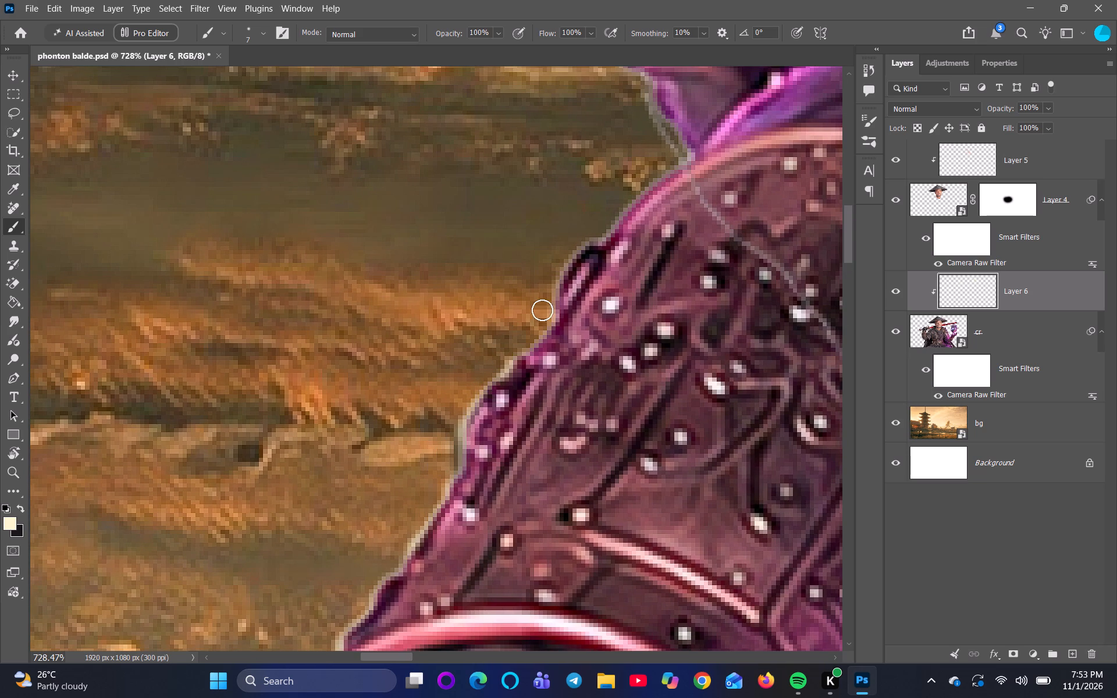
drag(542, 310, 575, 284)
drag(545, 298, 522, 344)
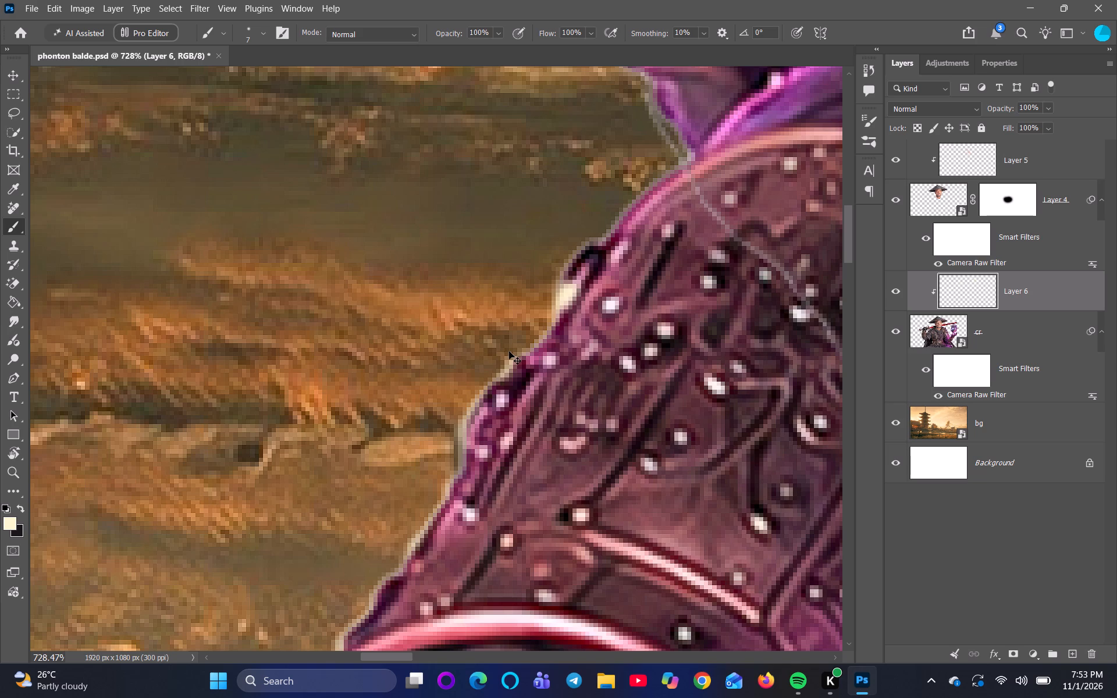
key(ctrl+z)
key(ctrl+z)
Brush cream rim light along the bracer's outer edge from the studded middle section up around the dark bulge.
drag(506, 366, 537, 327)
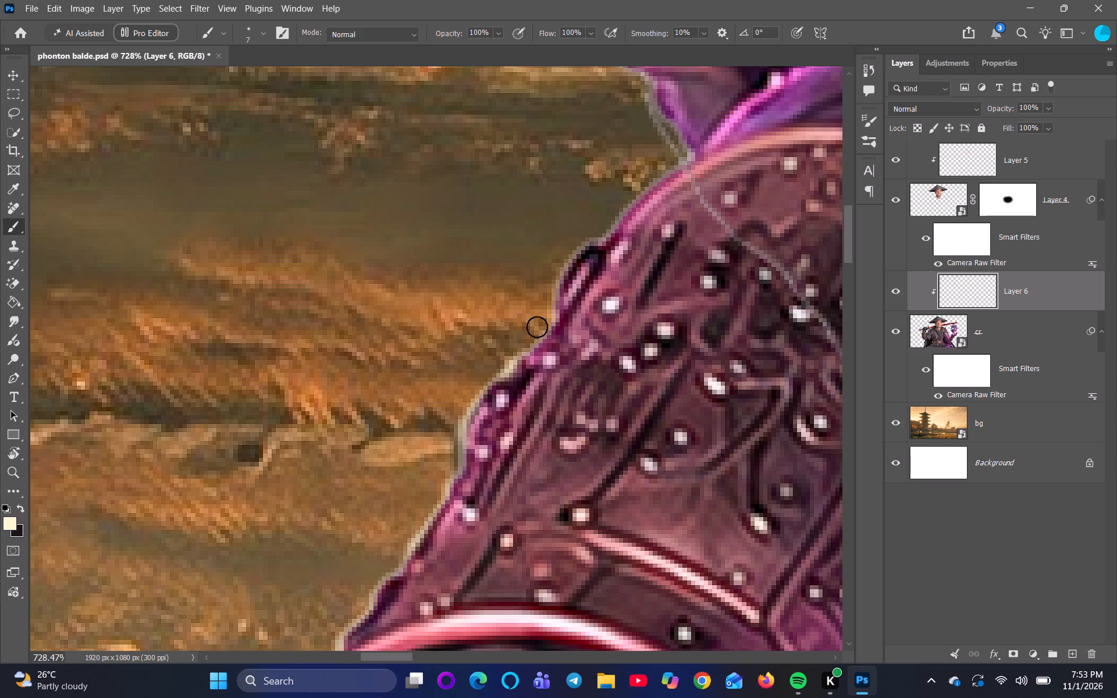
drag(537, 327, 602, 233)
Brush cream rim light along the bracer's curved upper edge to the sleeve, undoing the stroke that runs onto its trim.
key(space)
key(space)
key(space)
key(space)
key(space)
key(space)
key(space)
key(space)
key(space)
key(space)
key(space)
key(space)
key(space)
key(space)
key(space)
key(space)
key(space)
key(space)
key(space)
key(space)
click(658, 254)
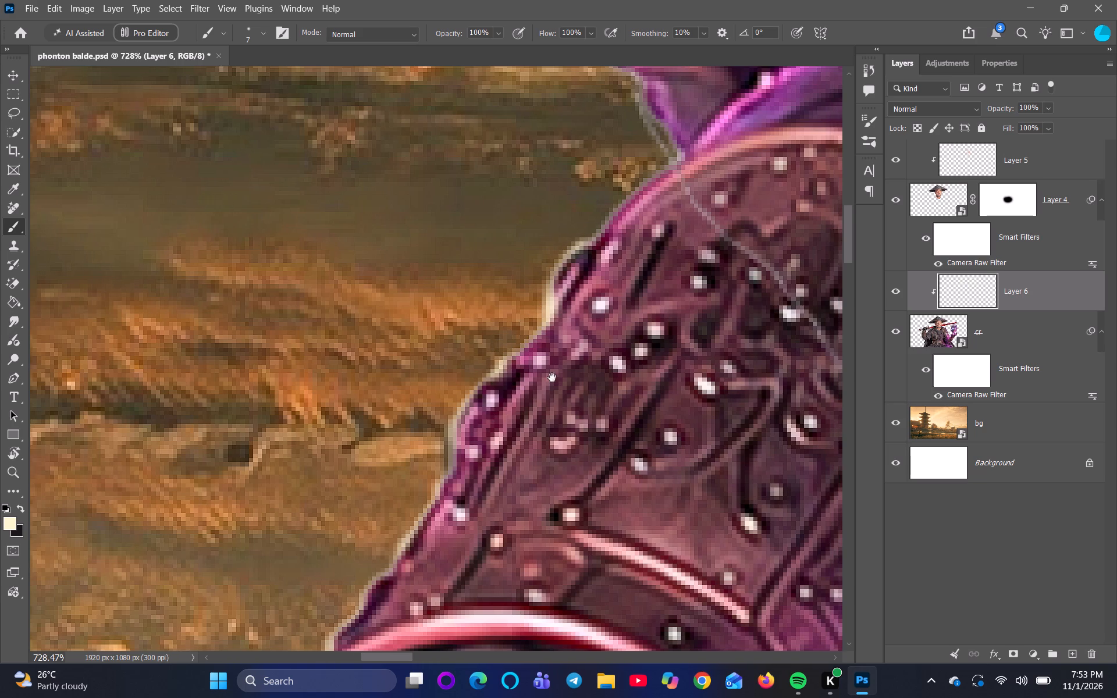
drag(493, 433, 485, 443)
drag(570, 325, 470, 511)
drag(470, 437, 481, 422)
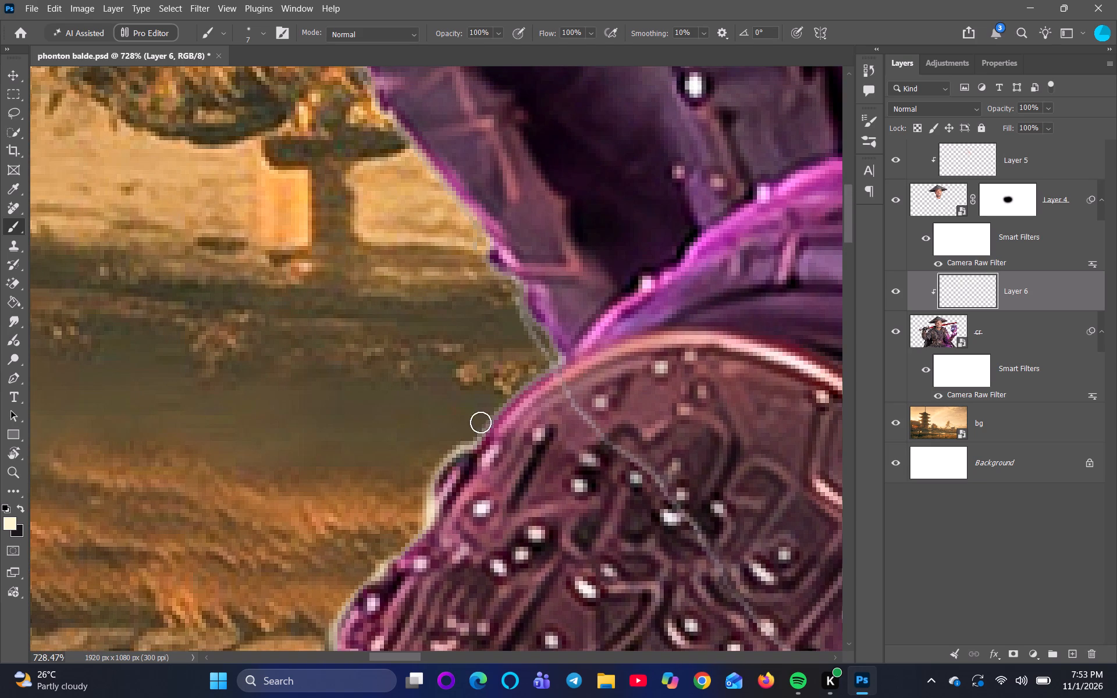
drag(481, 422, 623, 350)
key(space)
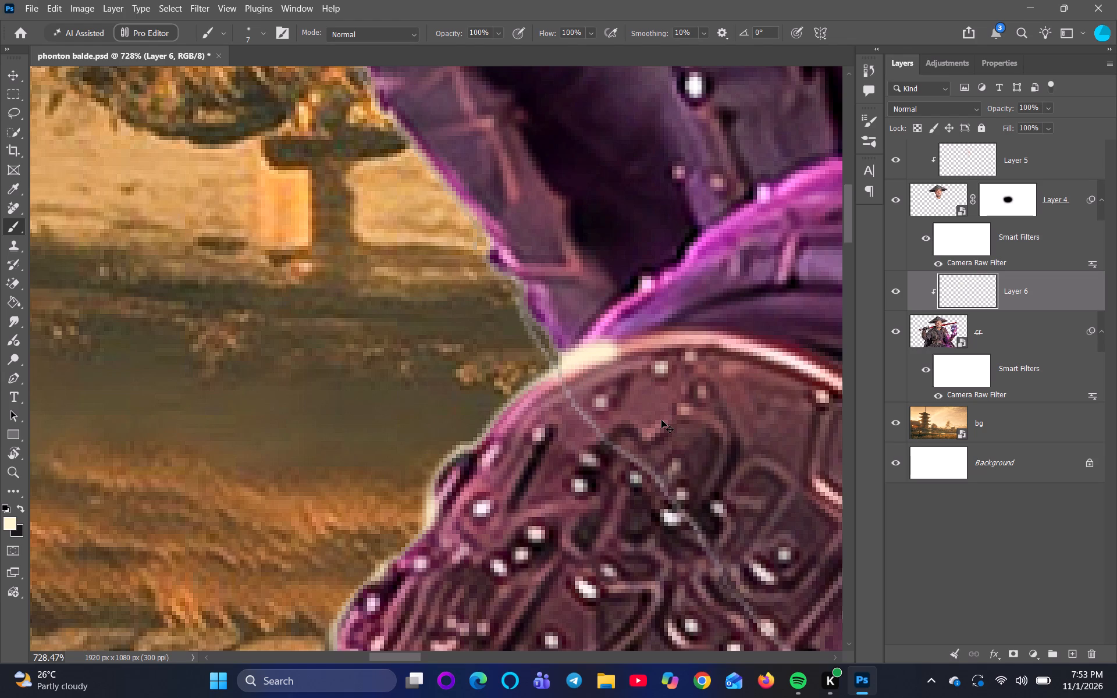
key(ctrl+z)
drag(463, 439, 533, 383)
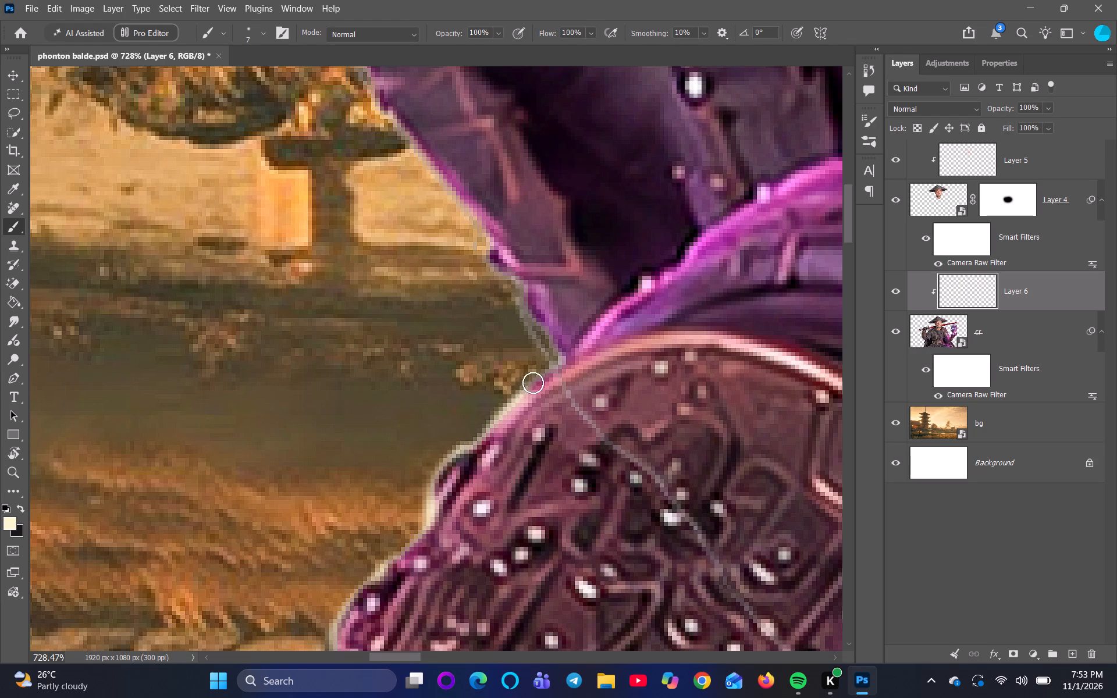
drag(533, 383, 553, 369)
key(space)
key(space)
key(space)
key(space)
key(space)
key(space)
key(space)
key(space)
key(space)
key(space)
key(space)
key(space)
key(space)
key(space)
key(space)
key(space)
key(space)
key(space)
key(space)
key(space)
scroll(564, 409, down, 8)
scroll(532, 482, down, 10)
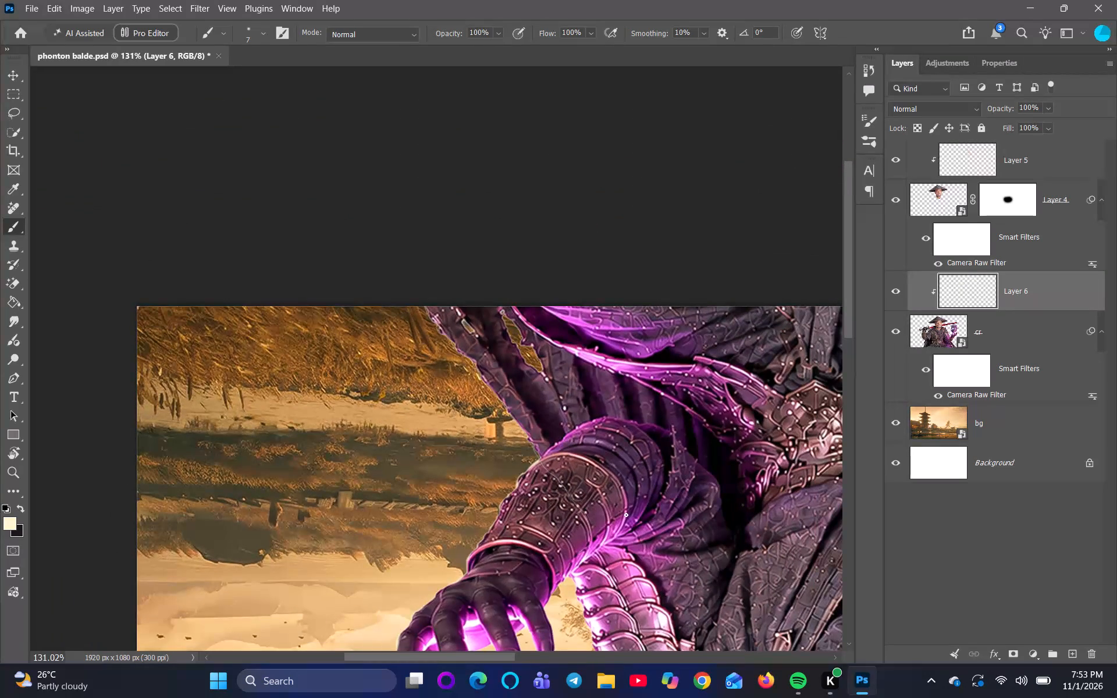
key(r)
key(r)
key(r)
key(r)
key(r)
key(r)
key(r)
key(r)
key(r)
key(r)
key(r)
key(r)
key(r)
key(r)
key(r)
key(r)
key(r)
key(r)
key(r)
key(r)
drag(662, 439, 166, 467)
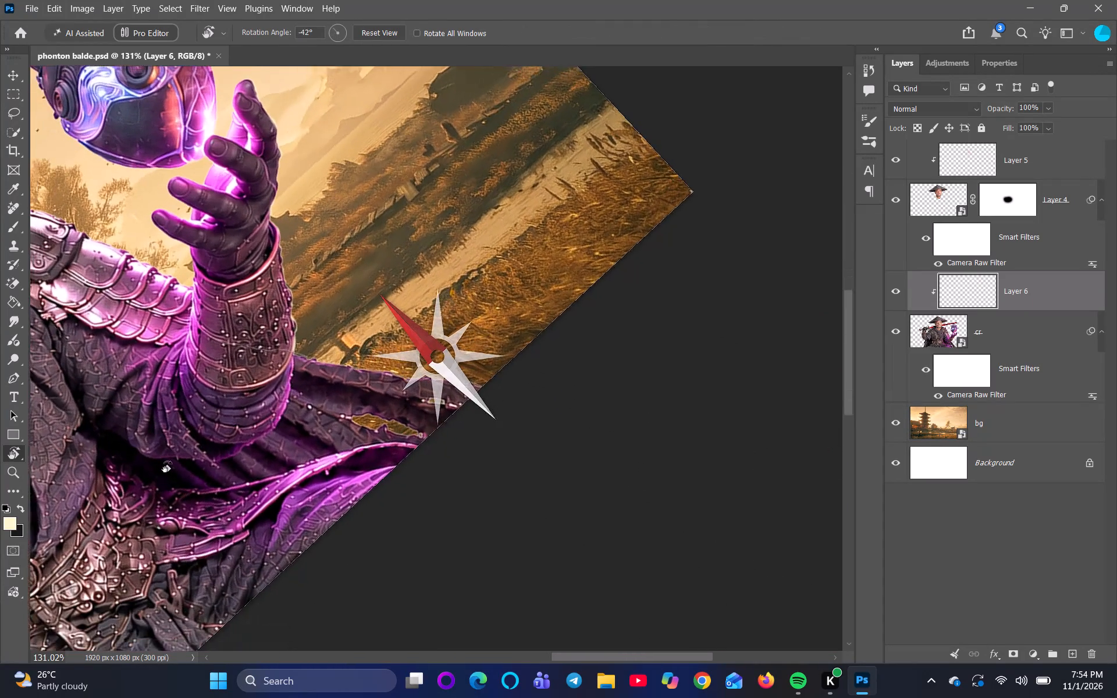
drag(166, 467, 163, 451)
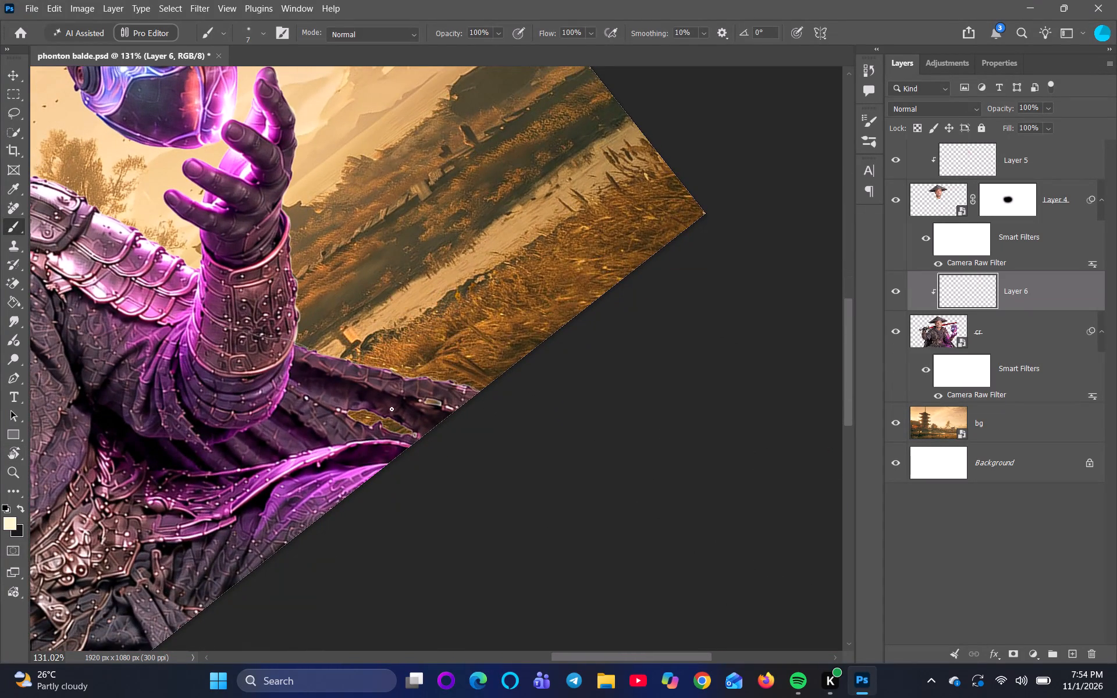
Rotate the canvas view to 171° and examine the bracer and glove up close.
key(r)
key(r)
key(r)
key(r)
key(r)
key(r)
key(r)
key(r)
key(r)
key(r)
key(r)
key(r)
key(r)
key(r)
key(r)
key(r)
key(r)
key(r)
key(r)
key(r)
drag(399, 433, 483, 328)
key(space)
key(space)
key(space)
key(space)
key(space)
key(space)
key(space)
key(space)
key(space)
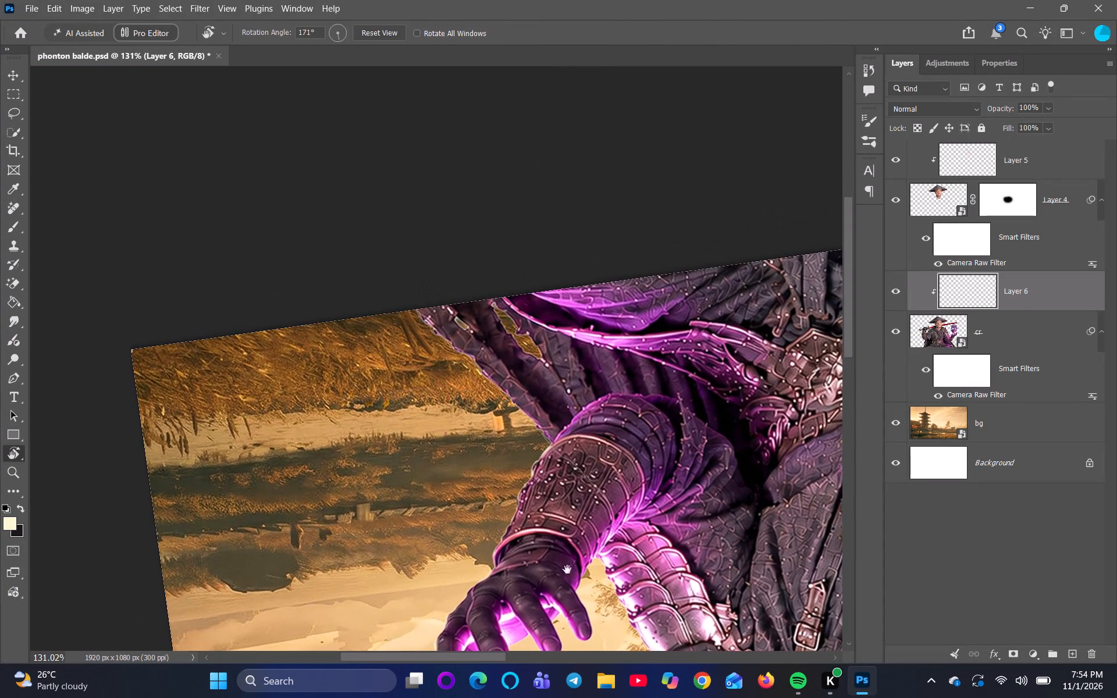
drag(570, 570, 522, 497)
scroll(424, 474, up, 11)
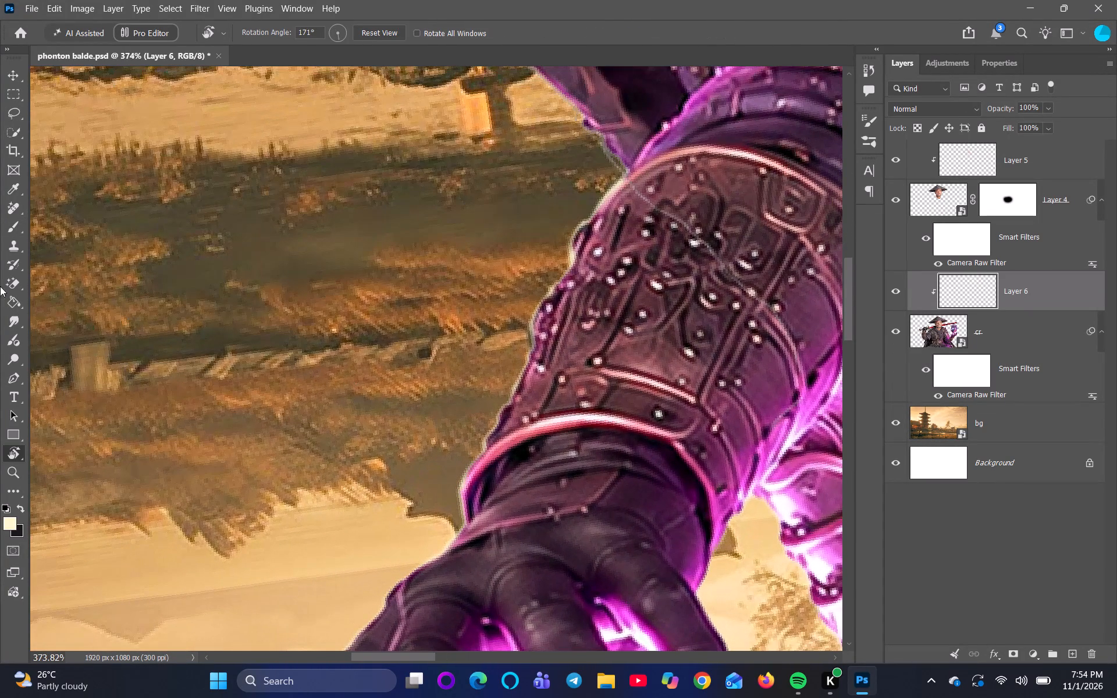
Brush cream rim light from the wrist trim up the bracer's lower outer edge, and undo the last stroke across its seam.
click(13, 229)
drag(457, 465, 485, 436)
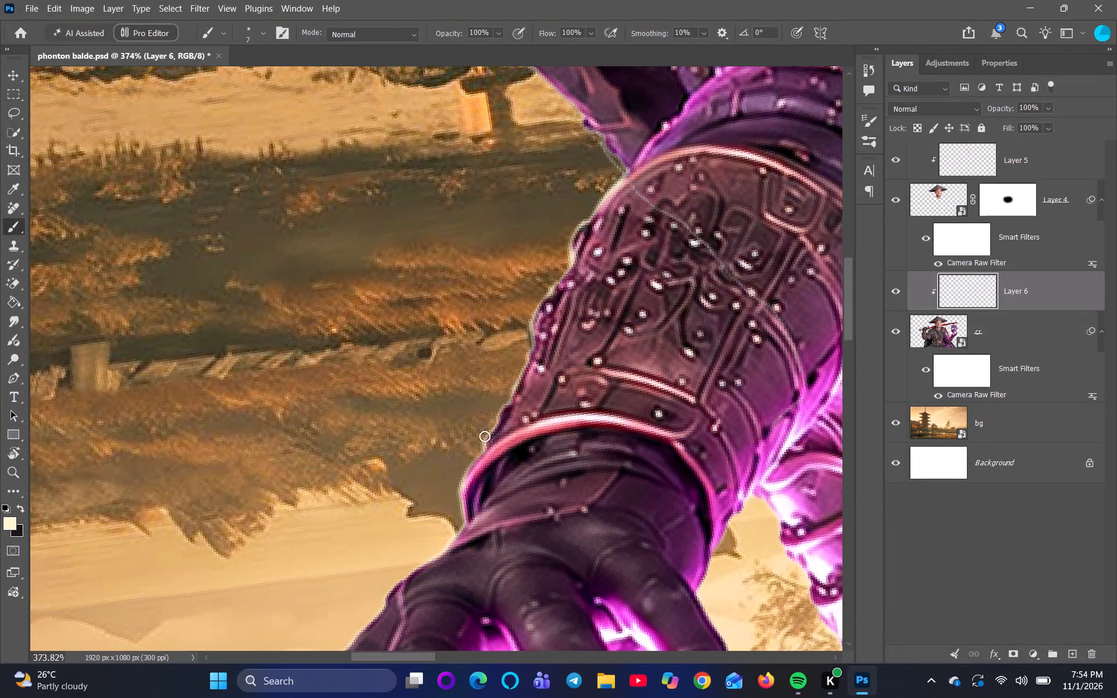
drag(485, 436, 524, 359)
drag(522, 370, 566, 365)
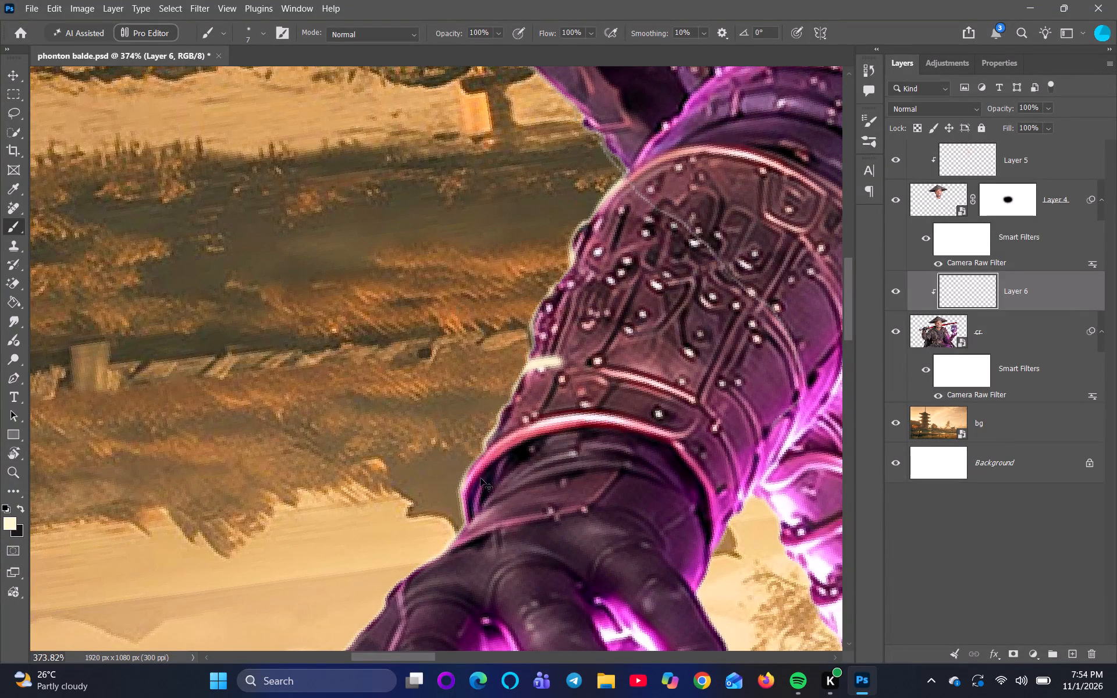
key(ctrl+z)
Harden the brush, shrink it to 3 px, and paint a thin cream highlight inward along the bracer's seam near the wrist.
right_click(451, 392)
drag(536, 458, 567, 456)
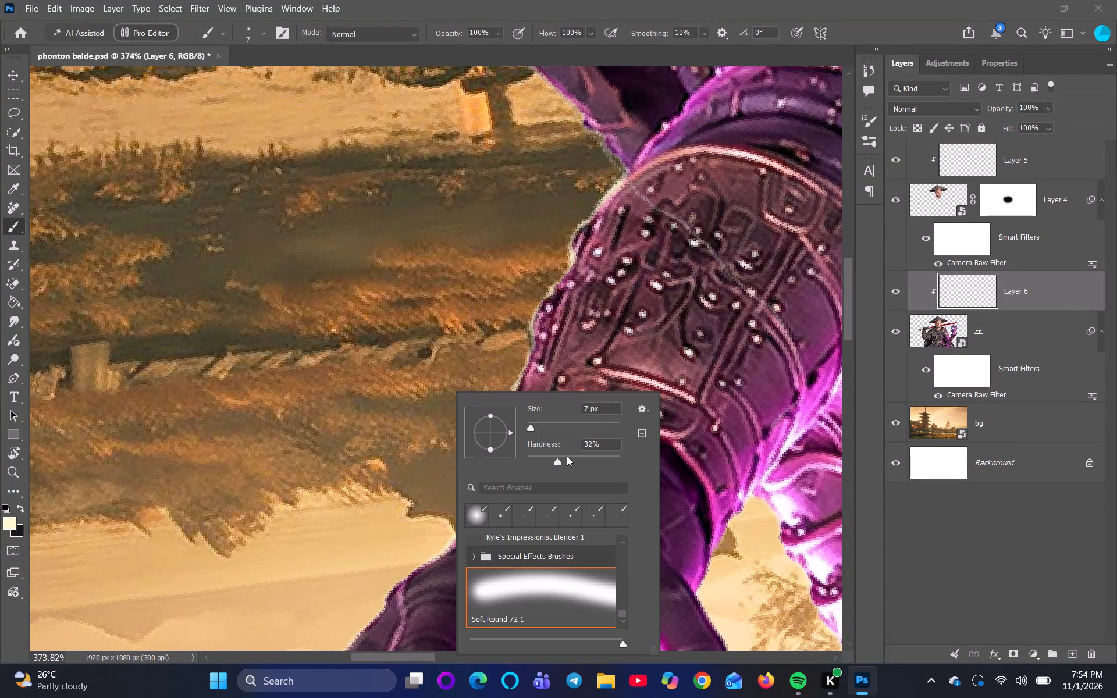
drag(567, 456, 613, 457)
click(497, 369)
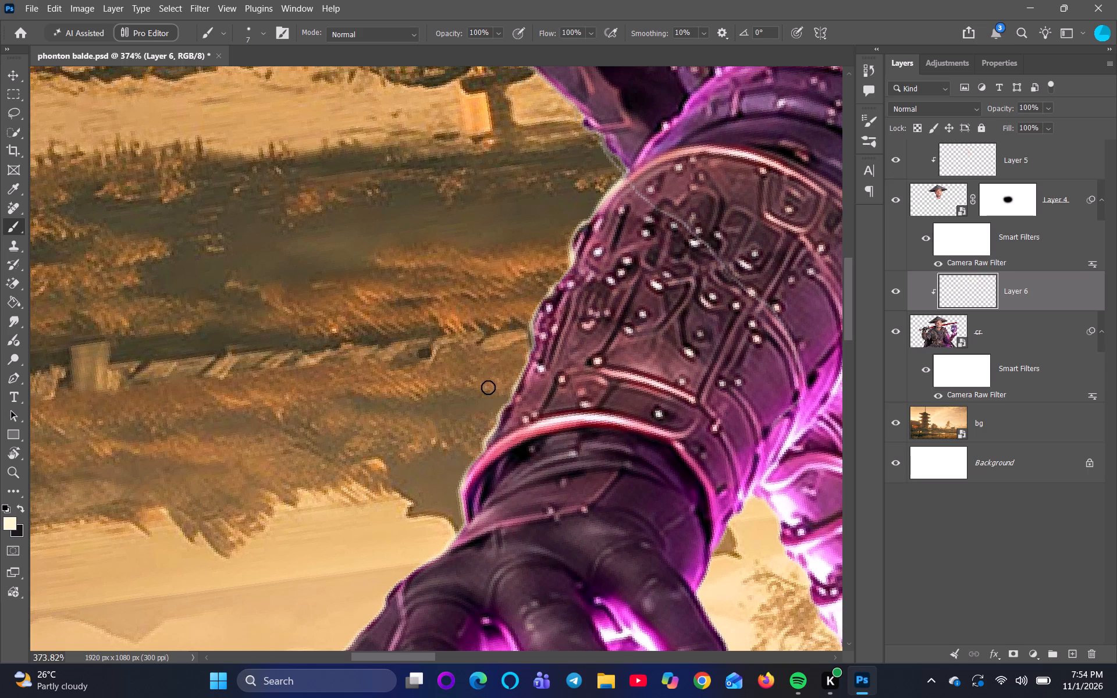
key(bracketleft)
key(bracketleft)
key(bracketleft)
key(bracketleft)
drag(521, 379, 573, 362)
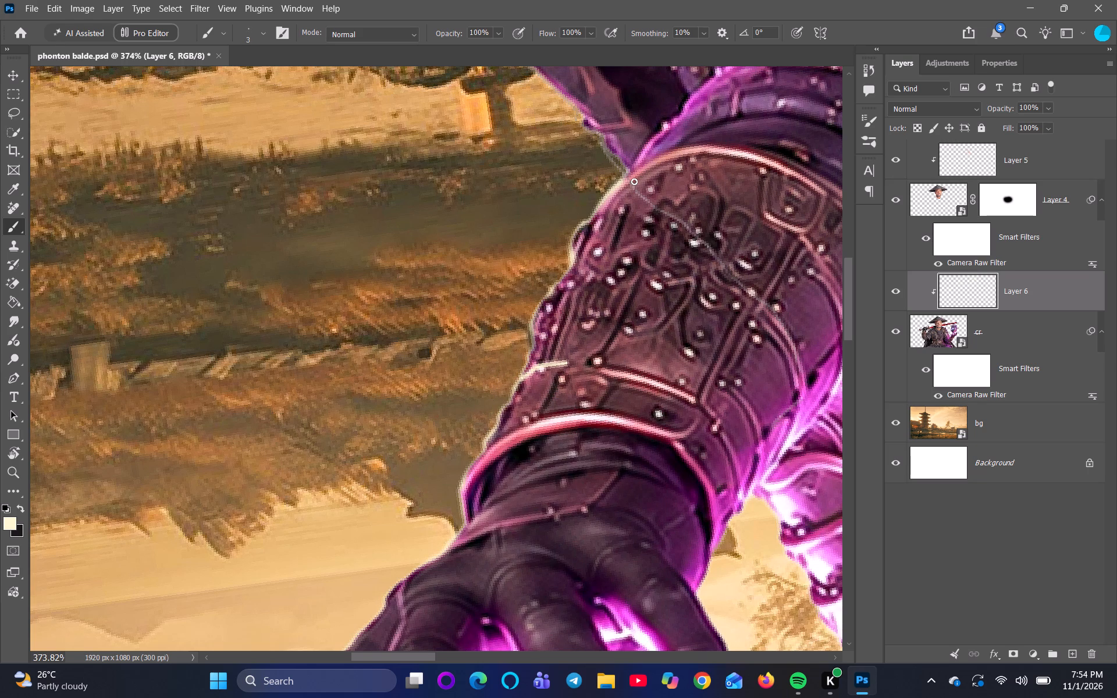
Brush a thin cream highlight along the outer end of the bracer's curved trim beside the sleeve.
drag(623, 182, 665, 165)
drag(645, 175, 680, 161)
Examine the bracer, sleeve and surrounding cape with the canvas view rotated to -26°, then the whole composite.
key(space)
key(space)
key(space)
key(space)
key(space)
key(space)
key(space)
key(space)
key(space)
key(space)
key(space)
key(space)
key(space)
key(space)
key(space)
key(space)
key(space)
key(space)
key(space)
key(space)
drag(650, 242, 639, 276)
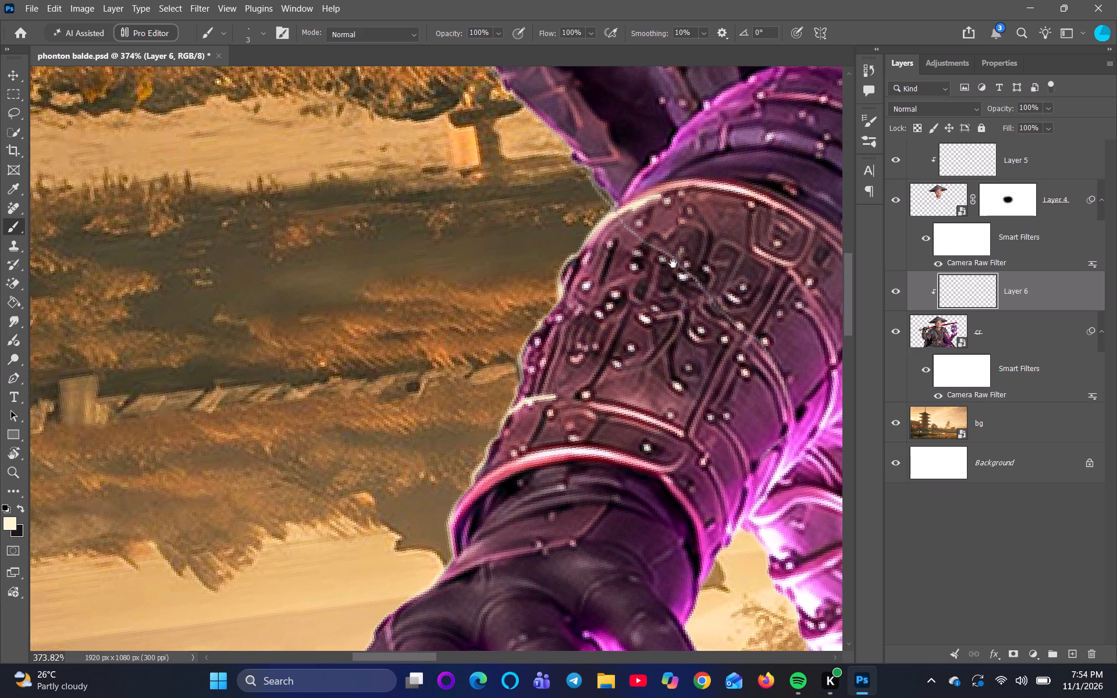
scroll(467, 235, down, 1)
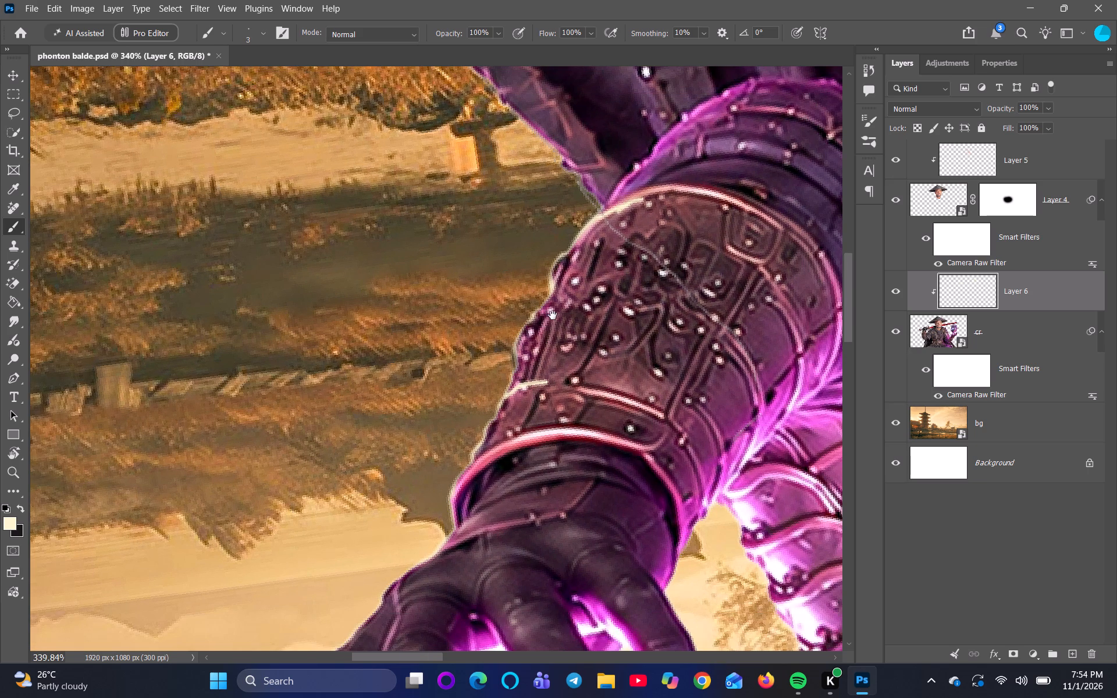
key(r)
key(r)
key(r)
key(r)
key(r)
key(r)
key(r)
key(r)
key(r)
key(r)
key(r)
key(r)
key(r)
key(r)
key(r)
key(r)
key(r)
key(r)
key(r)
key(r)
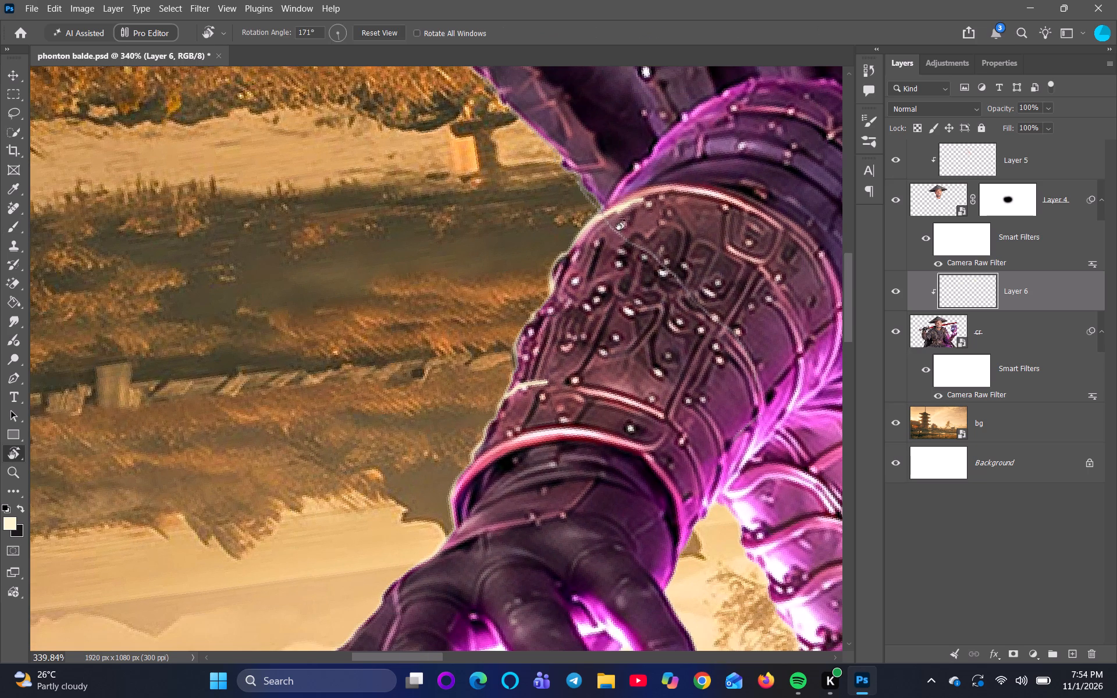
drag(601, 187, 358, 527)
key(space)
key(space)
key(space)
key(space)
key(space)
key(space)
key(space)
key(space)
key(space)
key(space)
key(space)
key(space)
key(space)
key(space)
key(space)
key(space)
key(space)
key(space)
key(space)
key(space)
drag(189, 362, 269, 359)
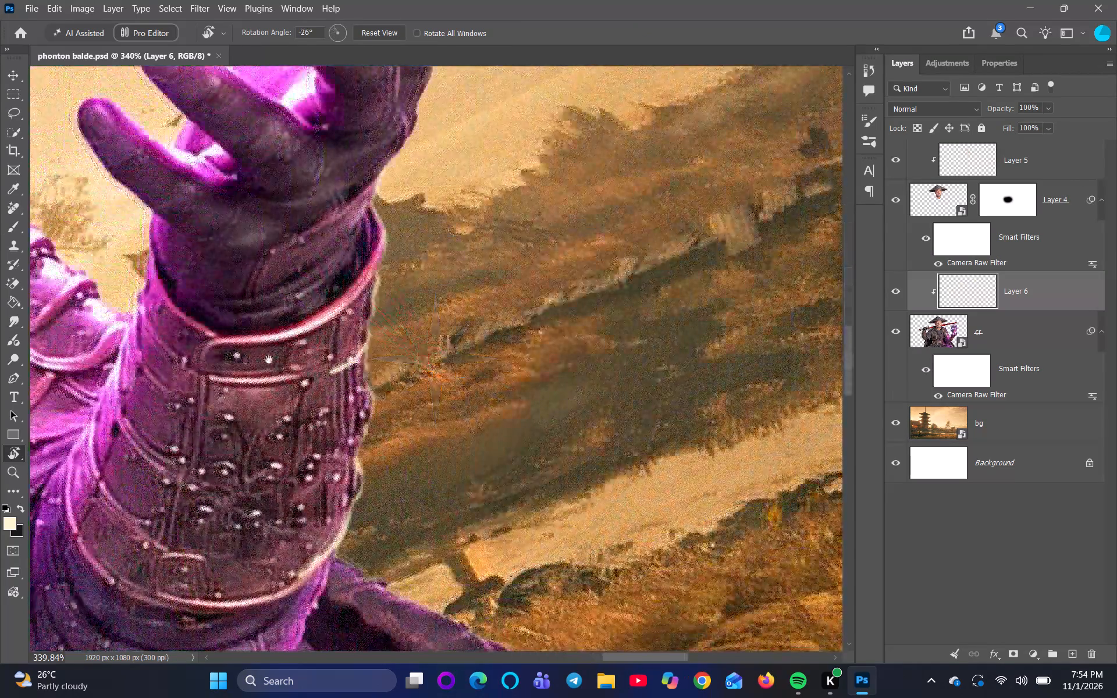
drag(269, 359, 415, 265)
scroll(415, 265, down, 6)
scroll(447, 301, up, 5)
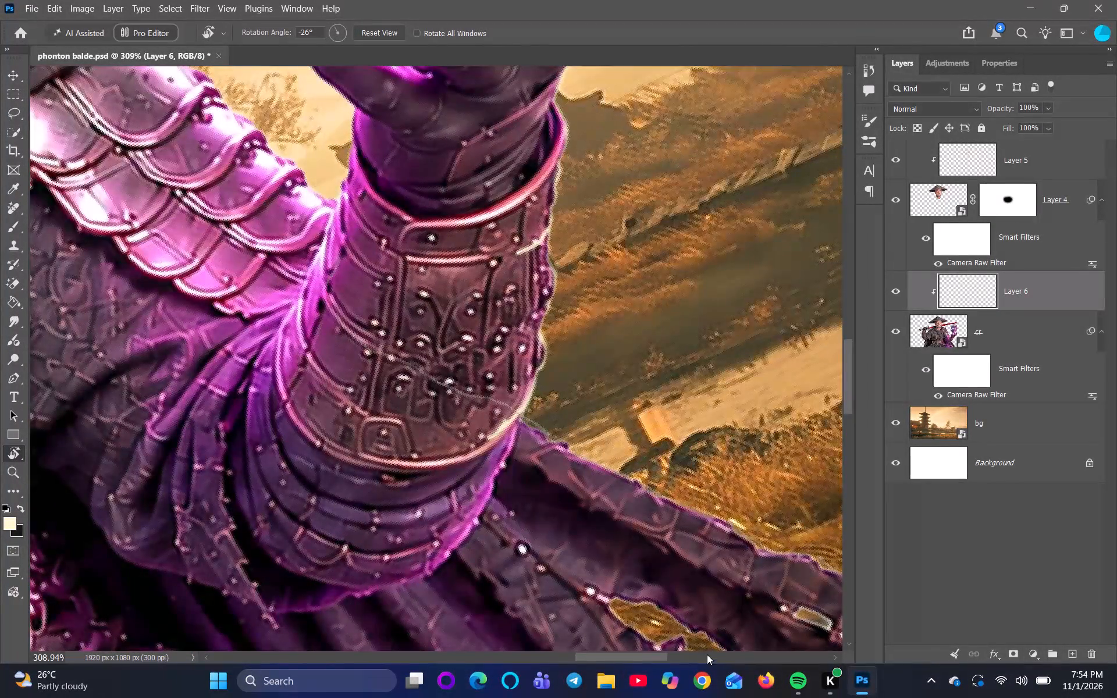
key(r)
key(r)
key(r)
drag(716, 657, 755, 472)
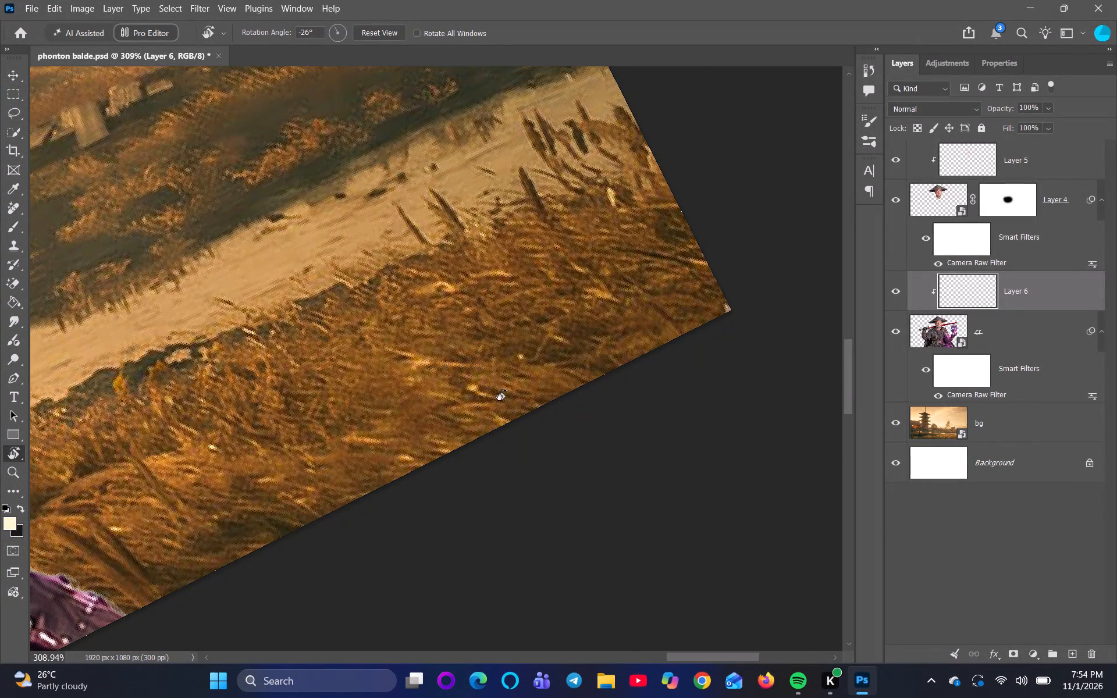
key(ctrl+0)
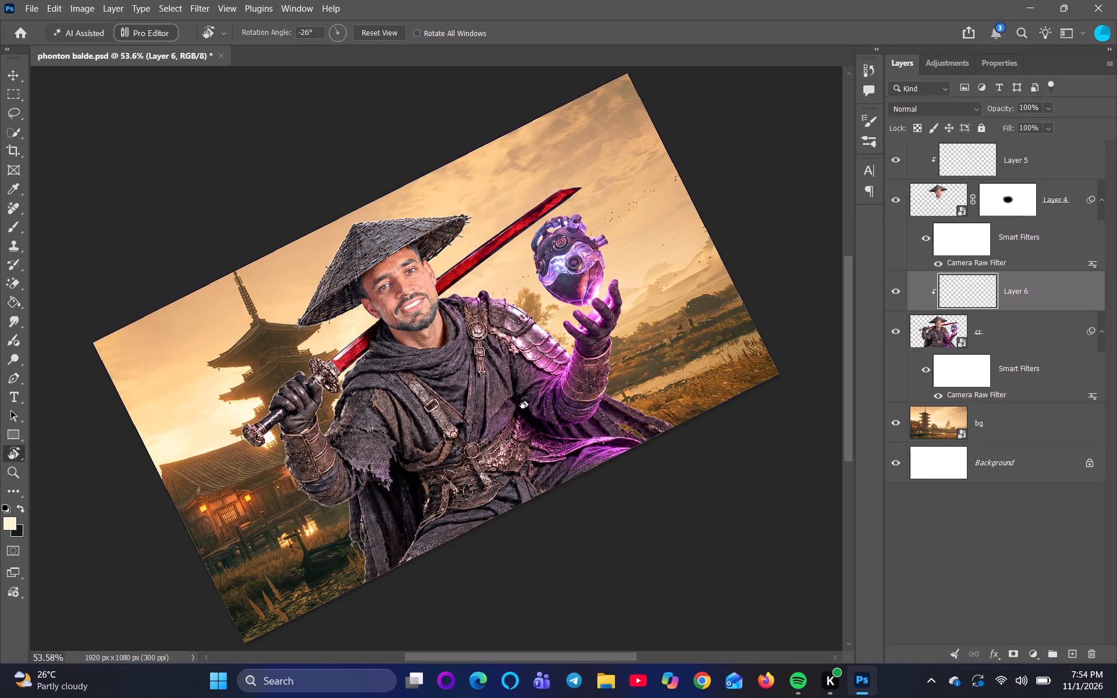
Soften the 3 px brush and paint cream rim light on the sleeve edge beside the bracer's trim, undoing the first harder stroke.
key(r)
key(r)
key(r)
key(r)
key(r)
key(r)
key(r)
key(r)
key(r)
key(r)
key(r)
key(r)
key(r)
key(r)
key(r)
key(r)
key(r)
key(r)
key(r)
key(r)
drag(592, 440, 297, 129)
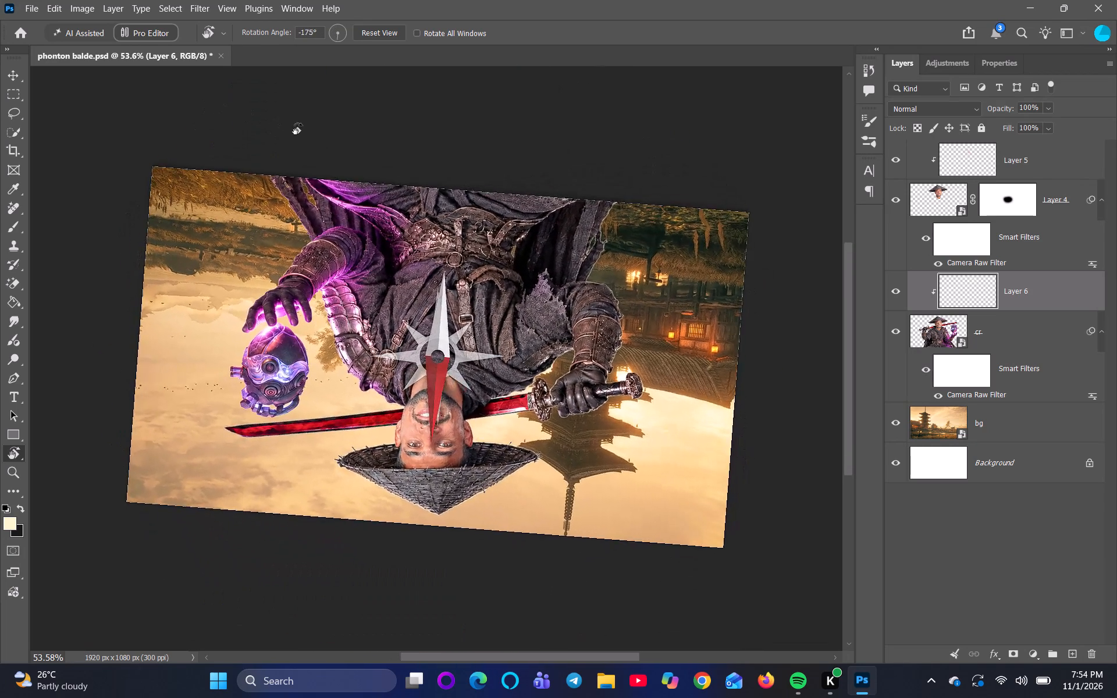
drag(297, 129, 390, 311)
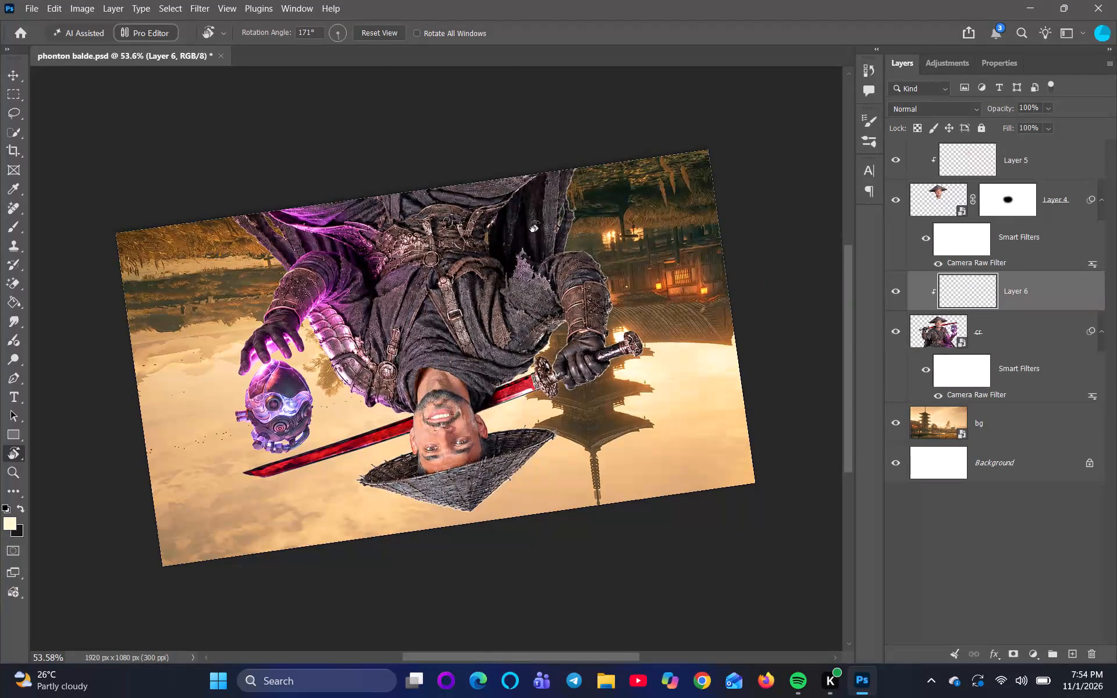
key(r)
key(r)
key(r)
key(r)
key(r)
key(r)
key(r)
key(r)
key(r)
key(r)
key(r)
key(r)
key(r)
key(r)
key(r)
key(r)
key(r)
key(r)
drag(578, 197, 628, 423)
scroll(504, 314, up, 9)
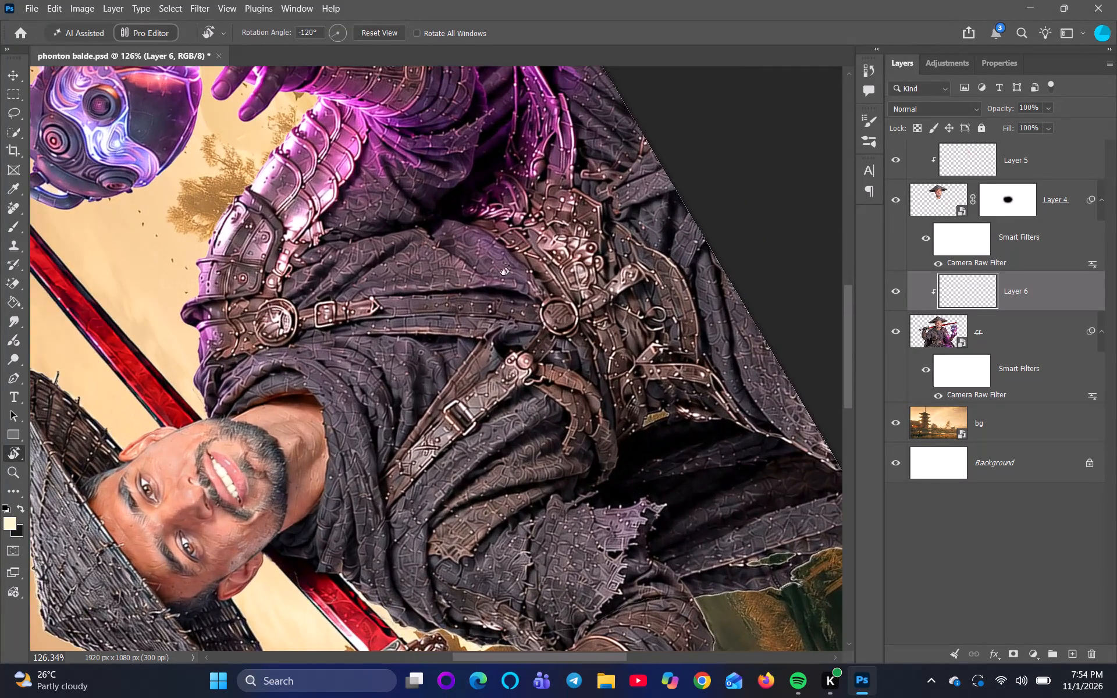
key(space)
key(space)
key(space)
key(space)
drag(450, 169, 479, 436)
scroll(475, 439, up, 10)
key(space)
key(space)
key(space)
key(space)
key(space)
key(space)
drag(426, 233, 508, 478)
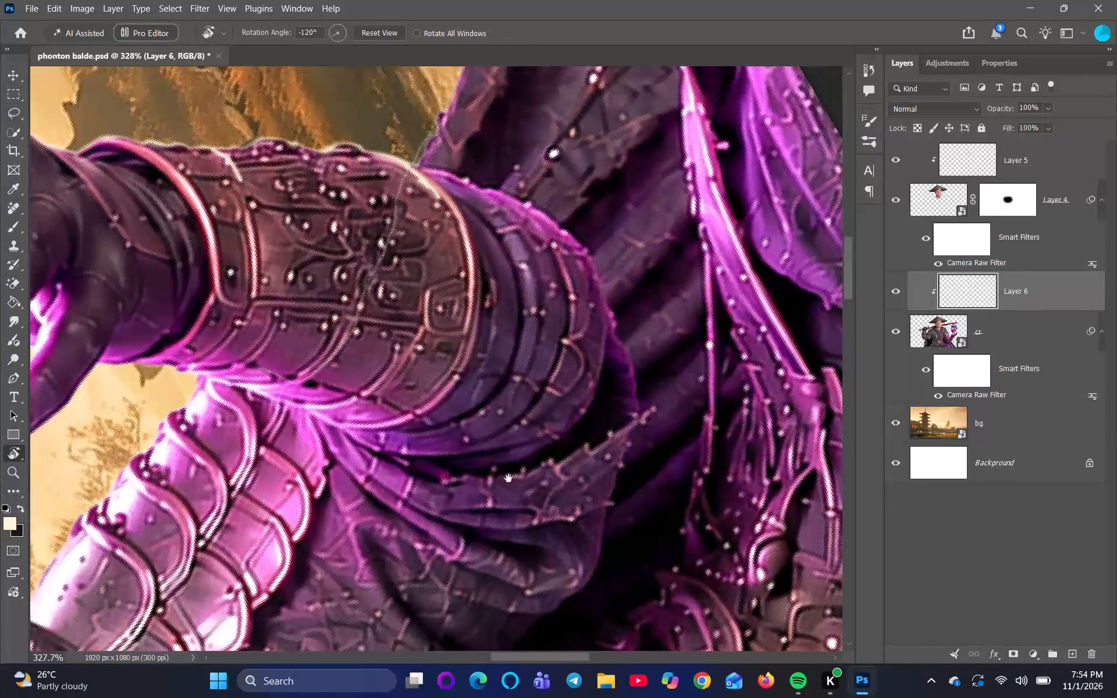
drag(508, 478, 501, 484)
click(8, 226)
scroll(454, 304, up, 1)
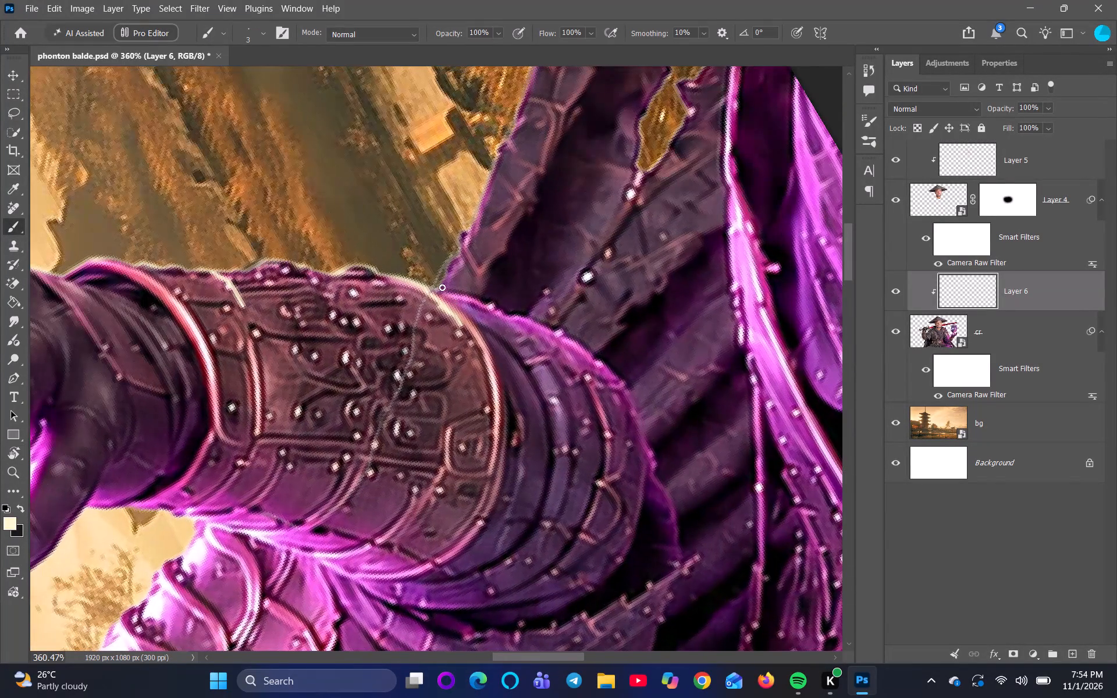
drag(436, 290, 482, 293)
key(ctrl+z)
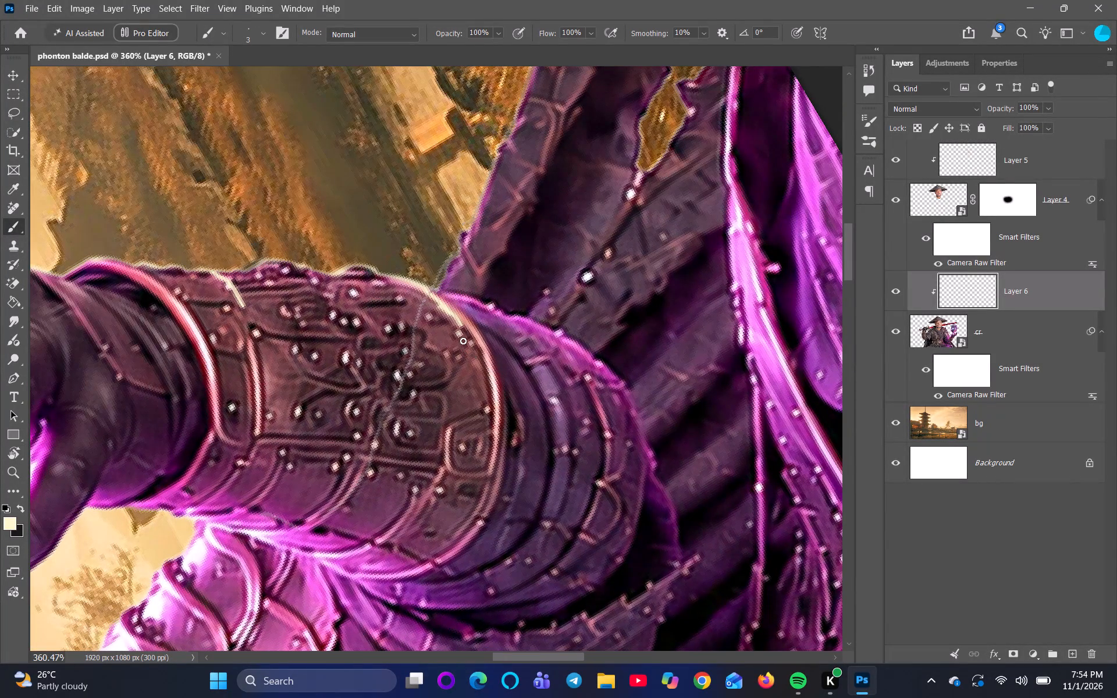
right_click(463, 341)
drag(563, 408, 516, 409)
click(403, 258)
drag(433, 290, 474, 300)
drag(454, 298, 498, 307)
drag(490, 304, 490, 306)
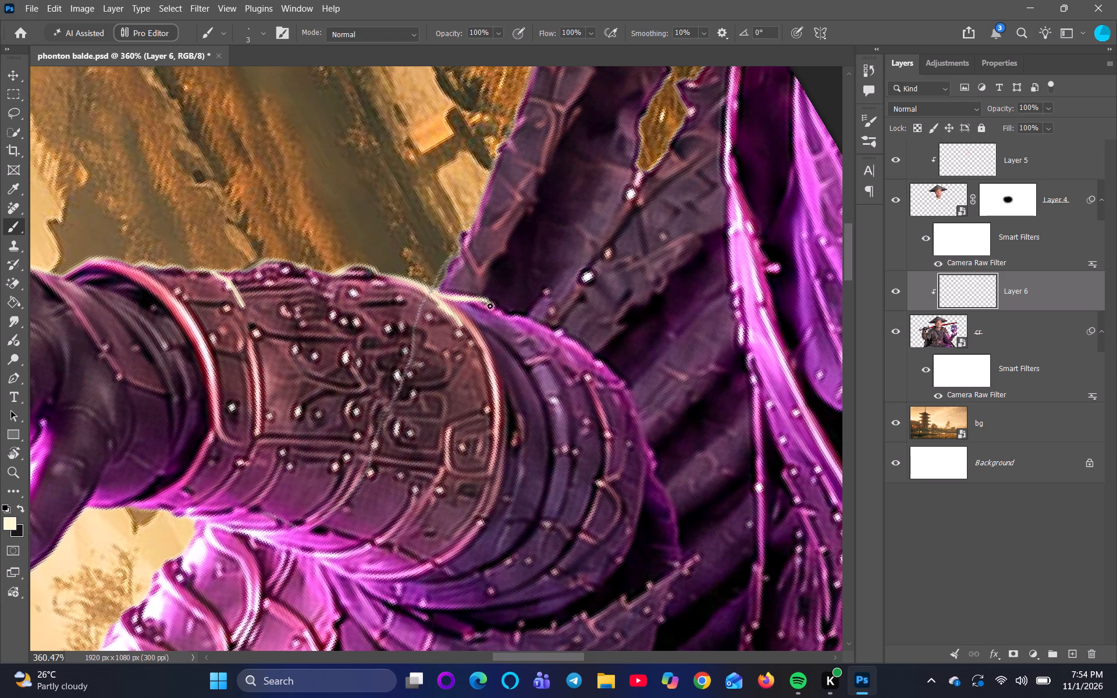
Extend the cream rim light along the sleeve's studded outer edge, away from the bracer and around its bend.
drag(490, 306, 527, 324)
drag(513, 316, 553, 330)
drag(544, 326, 590, 355)
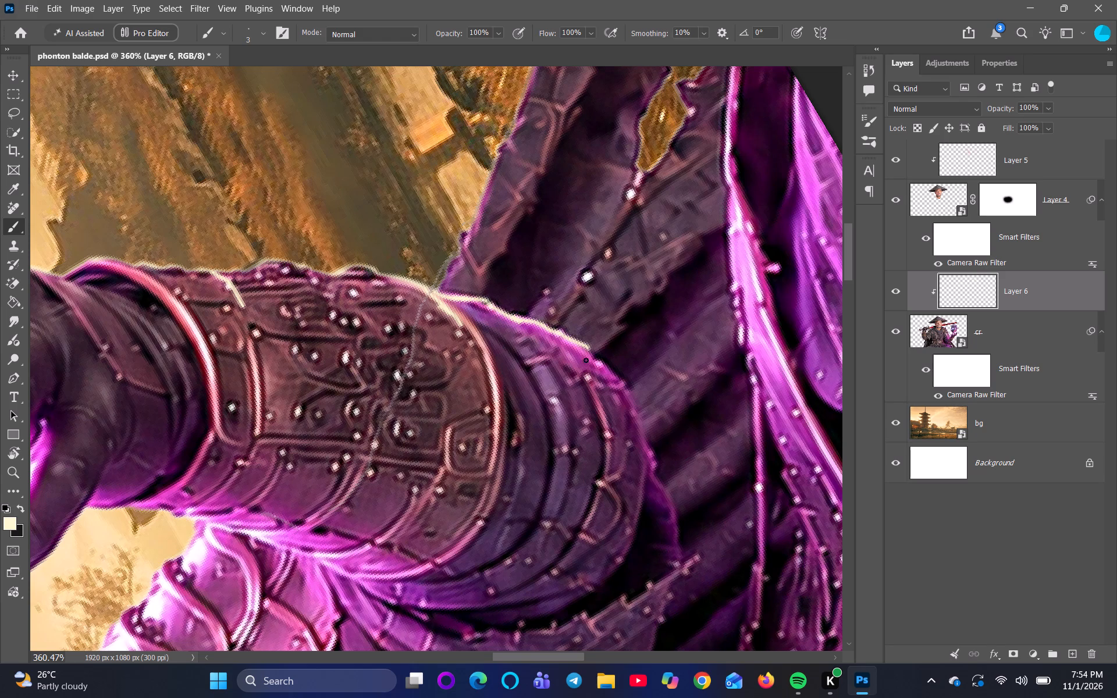
drag(585, 348, 642, 425)
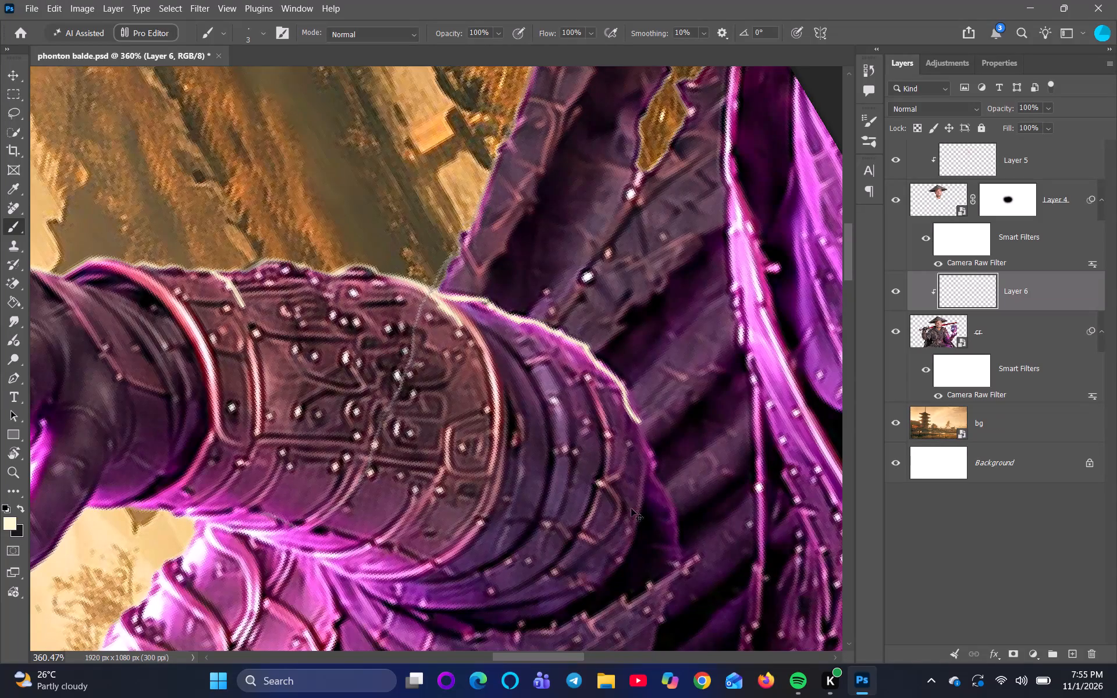
Undo the cream rim-light strokes along the sleeve's studded outer edge beyond the bracer.
key(ctrl+z)
key(ctrl+z)
key(ctrl+z)
key(ctrl+z)
key(ctrl+z)
key(ctrl+z)
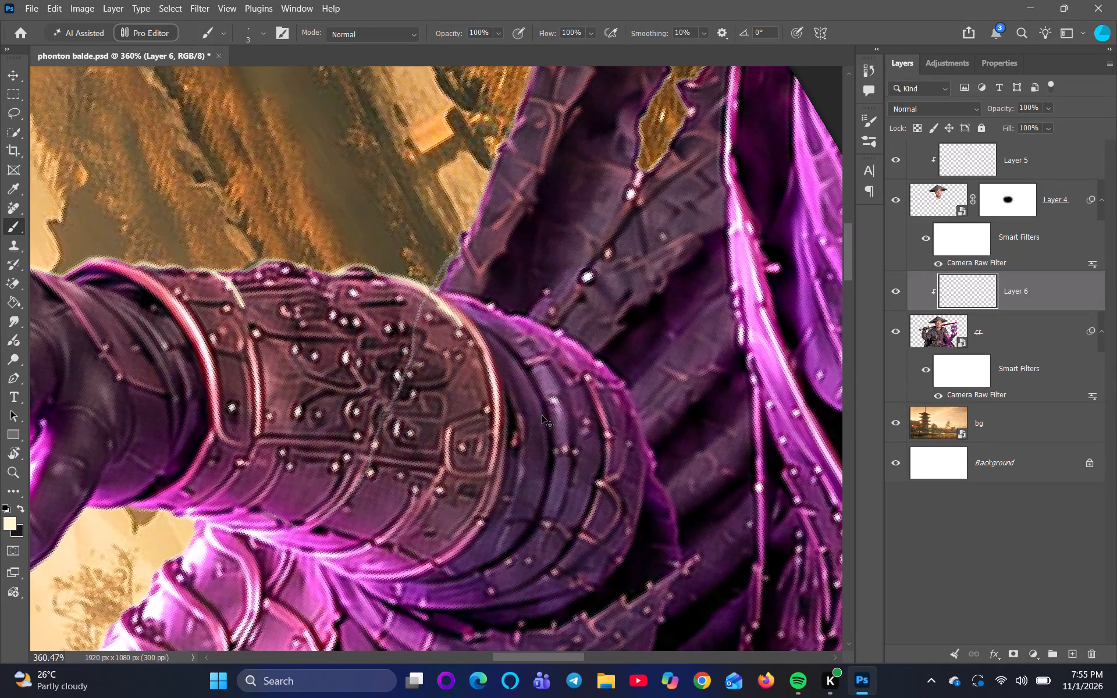
Enlarge the brush to 9 px, trying and undoing cream strokes at 7 px and 9 px where the sleeve meets the bracer's trim.
right_click(486, 340)
right_drag(389, 267, 395, 271)
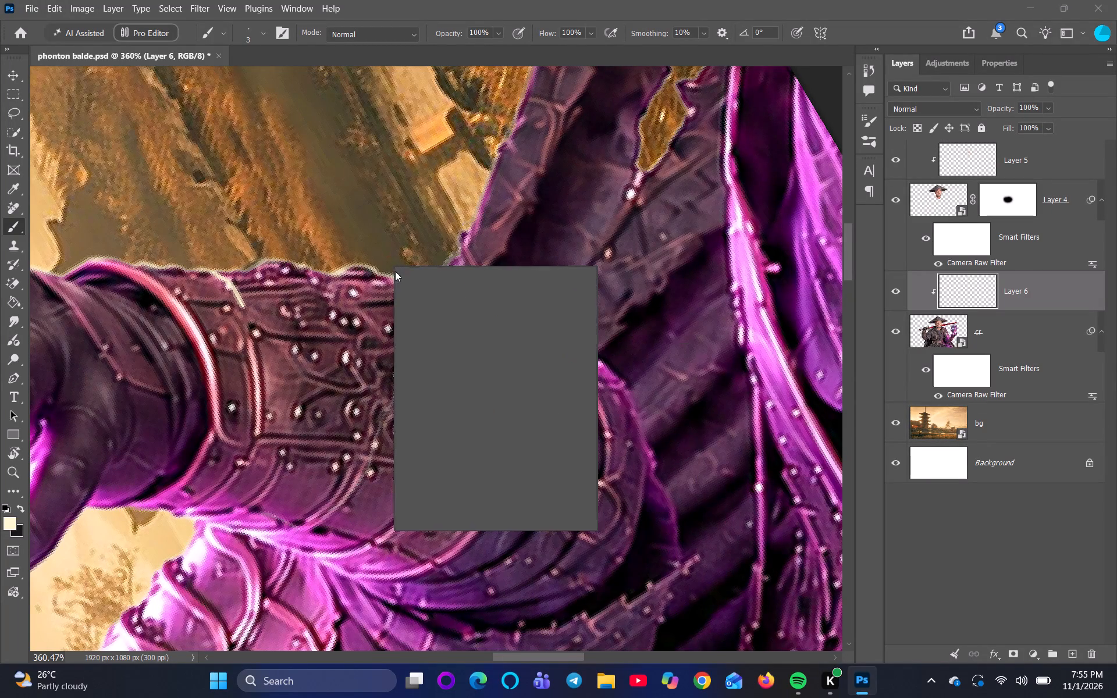
right_drag(395, 271, 394, 270)
click(419, 251)
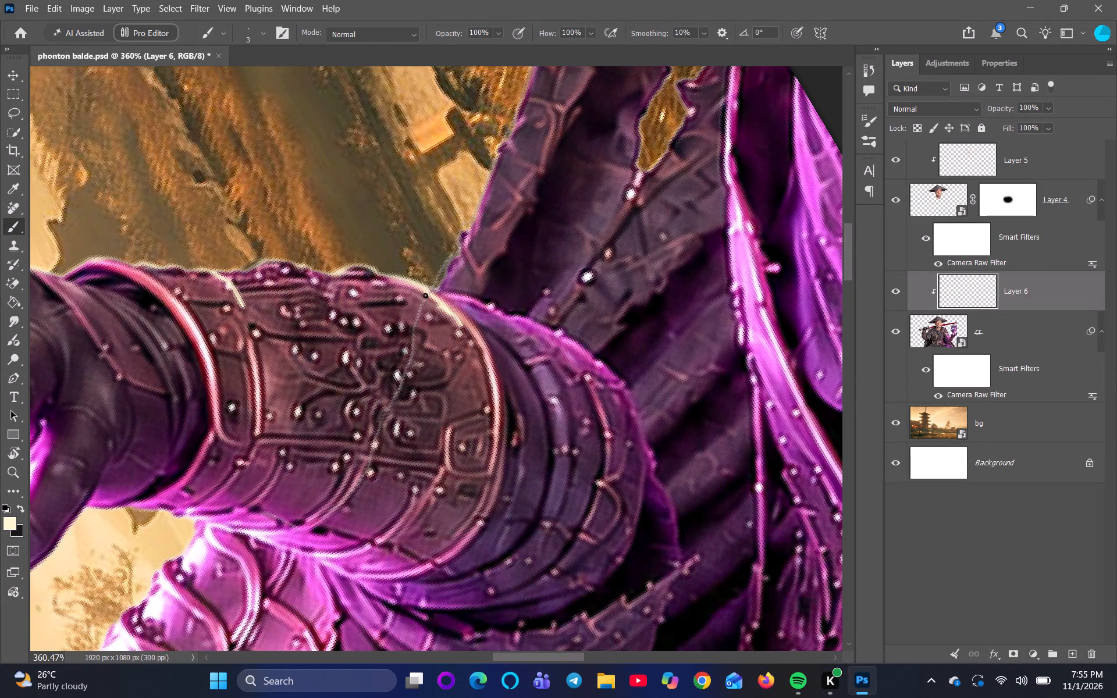
text(]])
key(bracketright)
key(bracketright)
drag(432, 289, 484, 302)
key(ctrl+z)
key(bracketright)
key(bracketright)
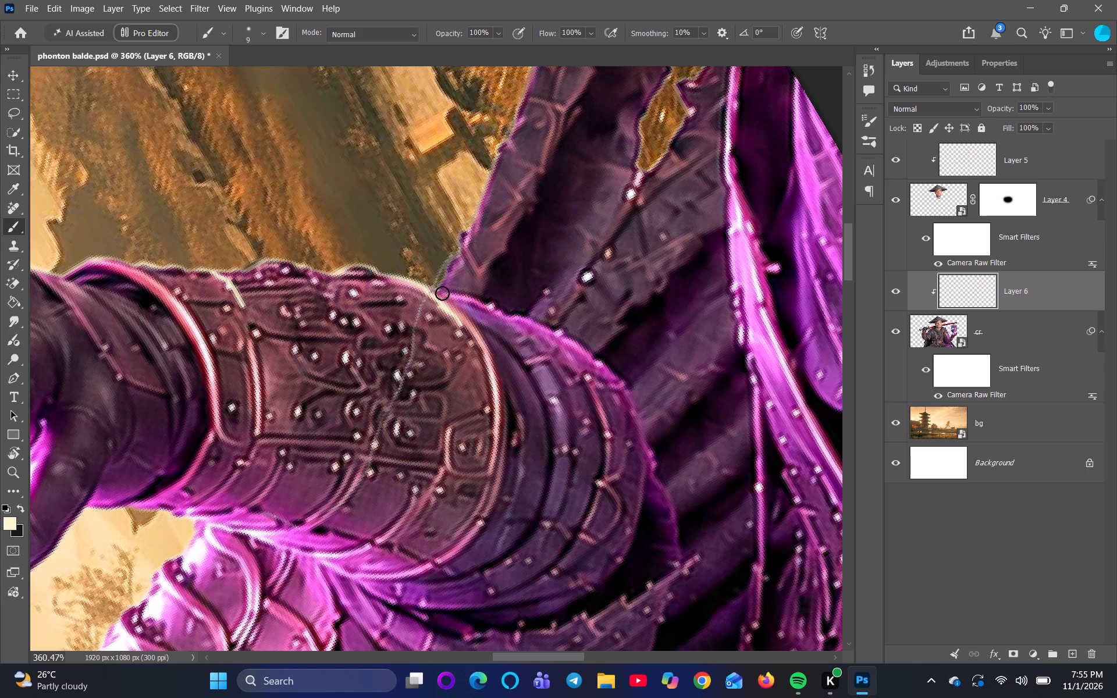
drag(443, 289, 480, 292)
key(ctrl+z)
drag(444, 290, 458, 293)
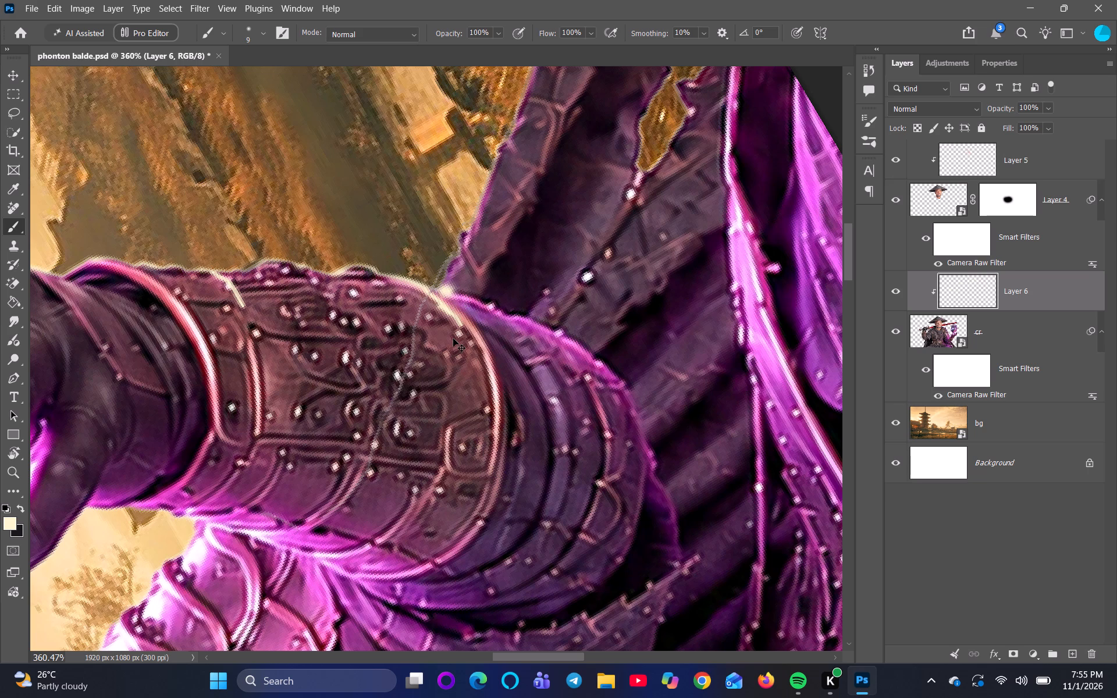
key(ctrl+z)
Paint cream rim light with the 9 px brush along the cape's outer edge, starting where it emerges from behind the bracer.
scroll(505, 302, down, 9)
scroll(553, 297, up, 6)
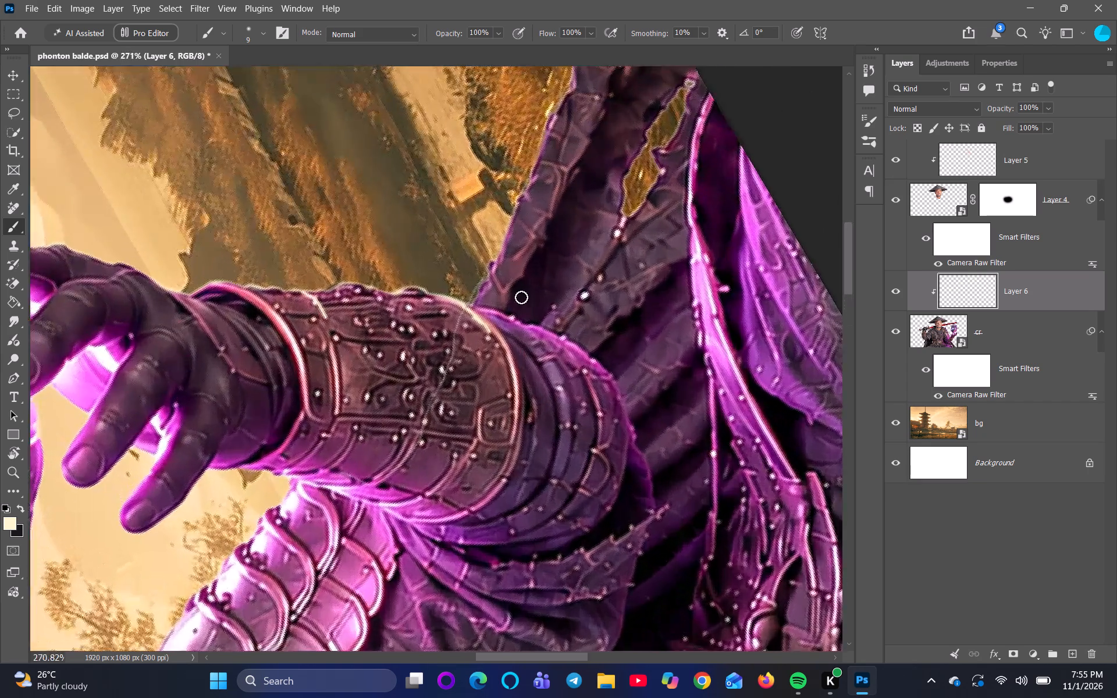
scroll(521, 297, up, 6)
key(space)
key(space)
key(space)
key(space)
key(space)
key(space)
key(space)
key(space)
key(space)
drag(457, 269, 474, 406)
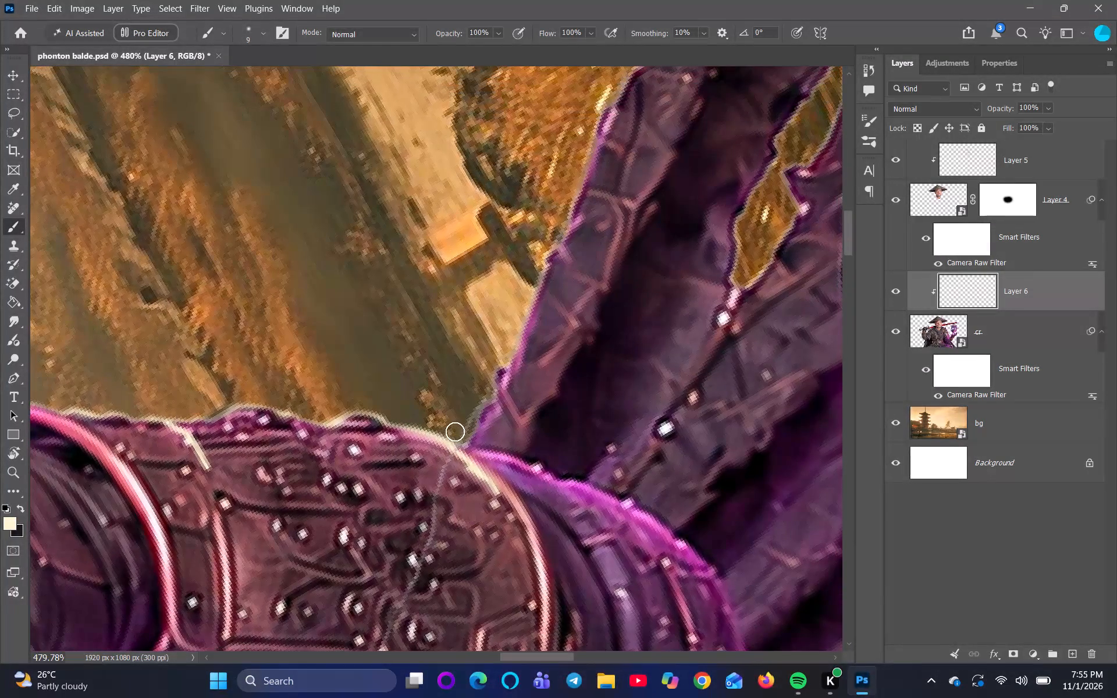
drag(454, 435, 485, 391)
drag(471, 415, 507, 331)
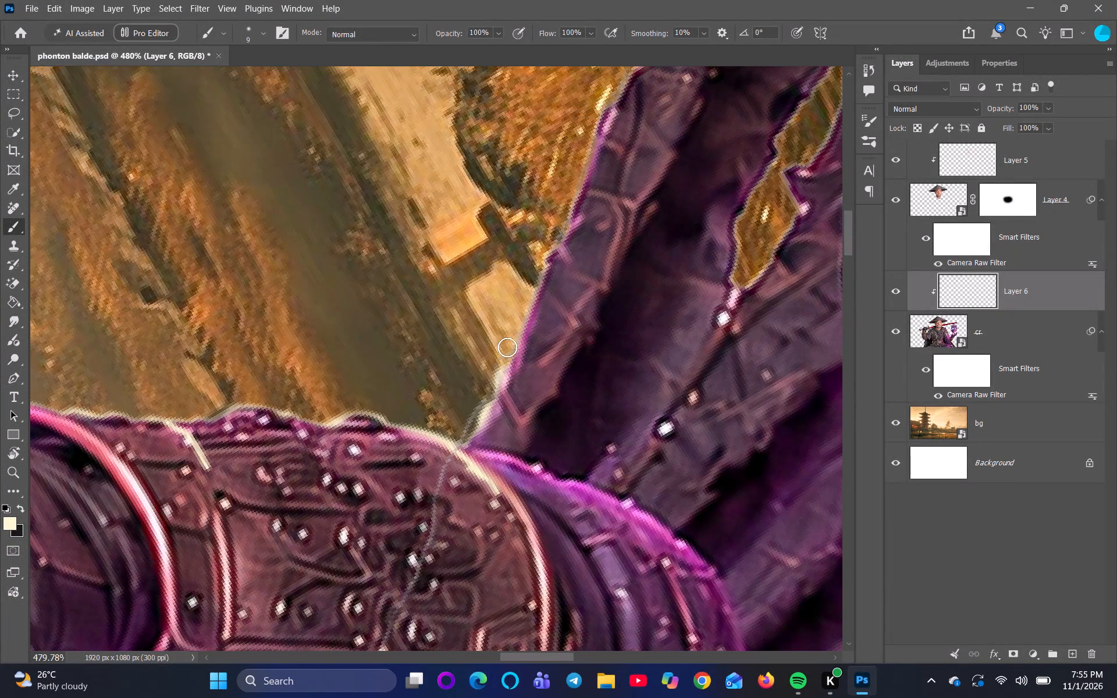
drag(505, 359, 518, 312)
drag(507, 346, 533, 286)
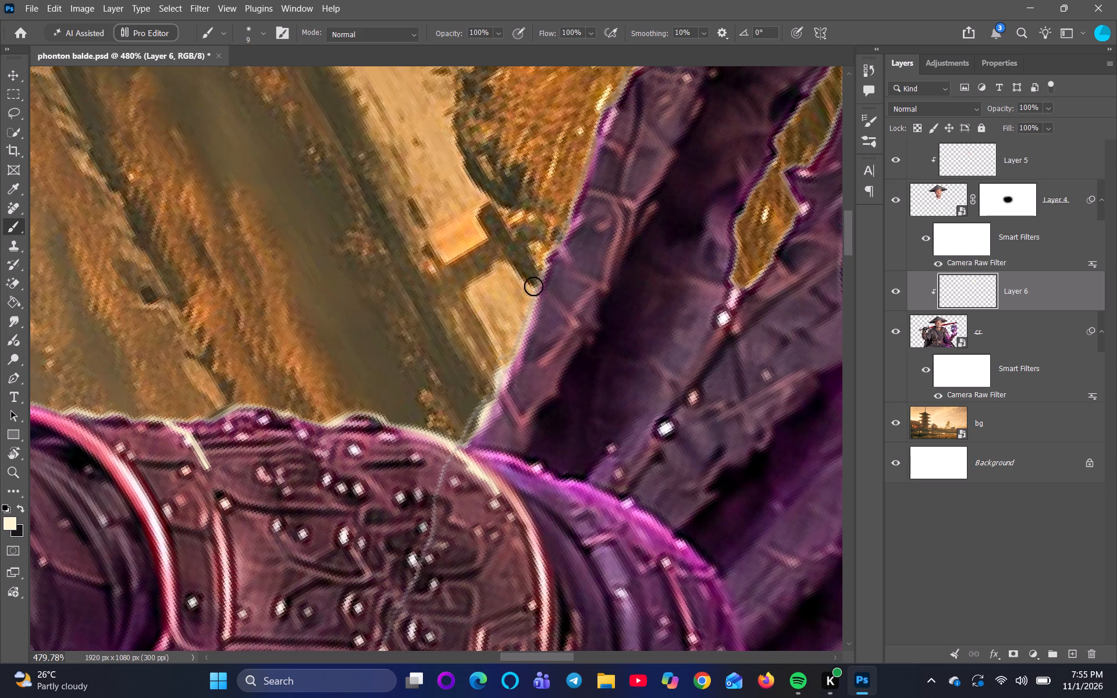
drag(533, 286, 554, 232)
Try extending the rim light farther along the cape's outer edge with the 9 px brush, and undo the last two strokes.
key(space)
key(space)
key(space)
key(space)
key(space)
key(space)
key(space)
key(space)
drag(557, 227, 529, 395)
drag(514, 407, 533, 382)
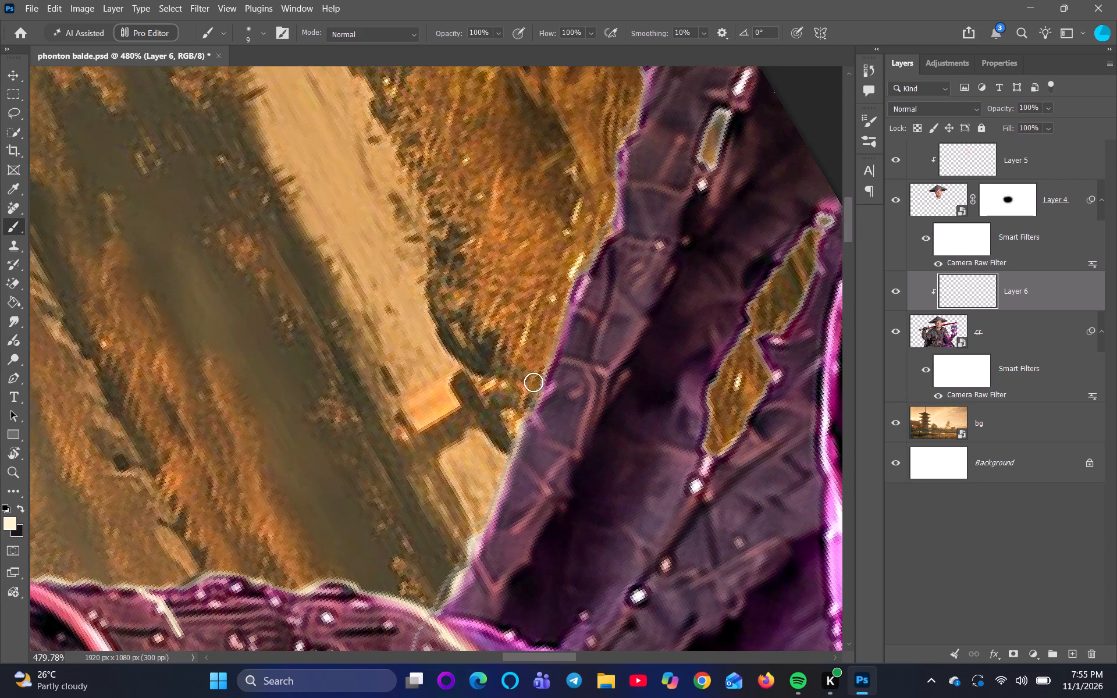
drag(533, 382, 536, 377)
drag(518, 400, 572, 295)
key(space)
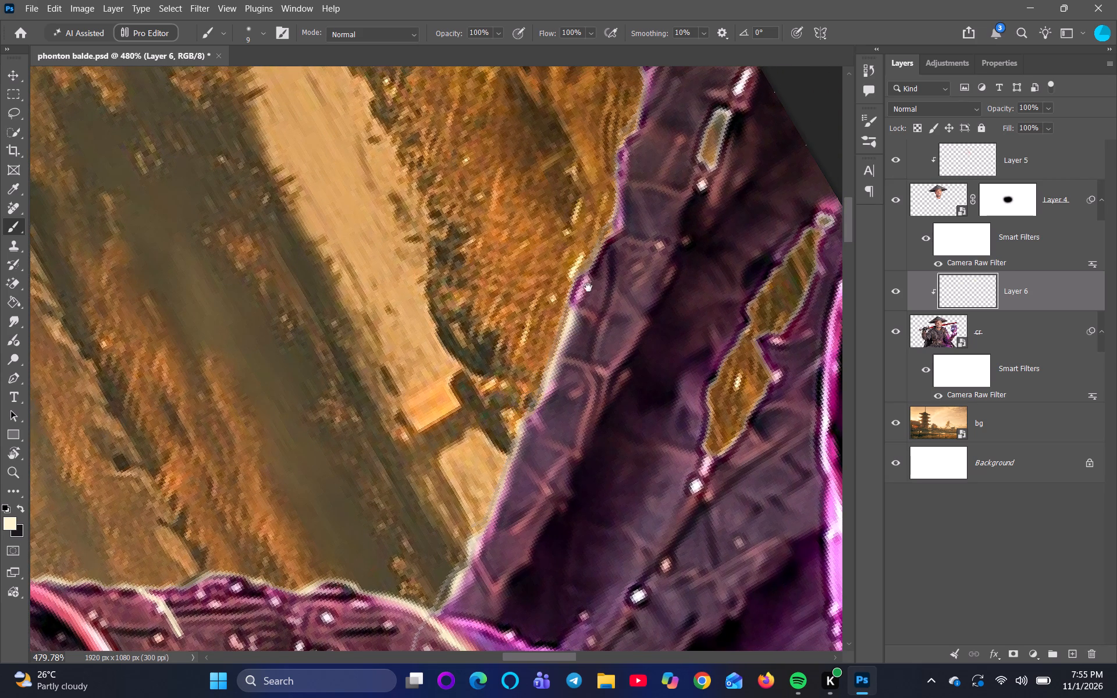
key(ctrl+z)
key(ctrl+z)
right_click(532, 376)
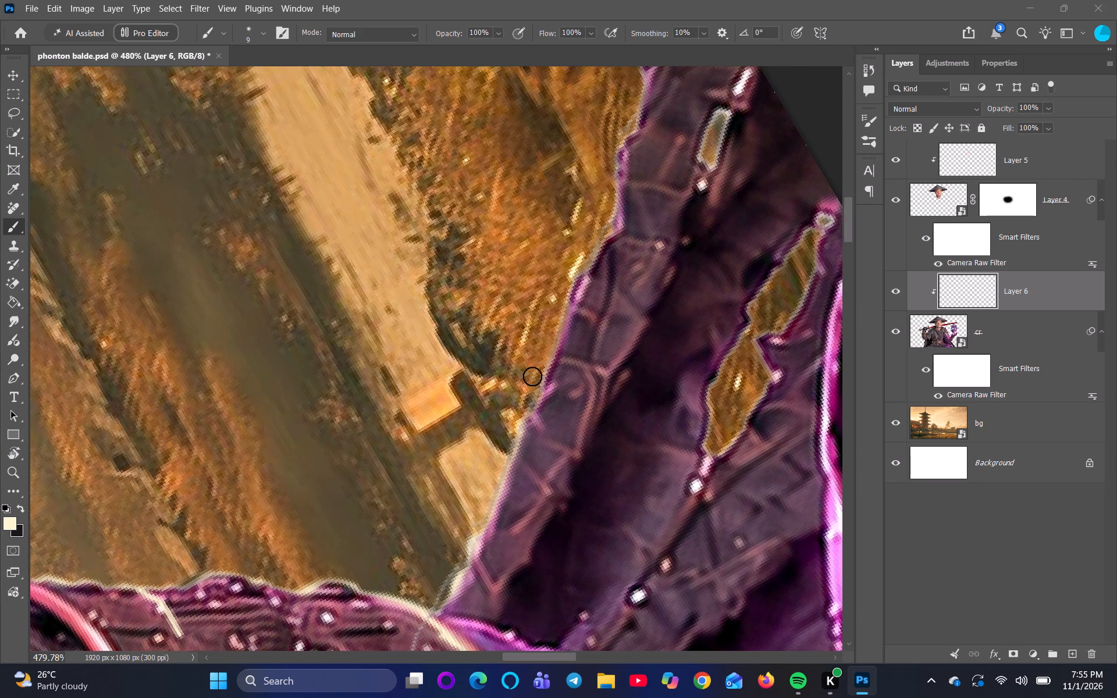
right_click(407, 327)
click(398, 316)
Reduce the brush to 7 px and paint cream rim light along the middle stretch of the cape's outer edge.
key(bracketleft)
key(bracketleft)
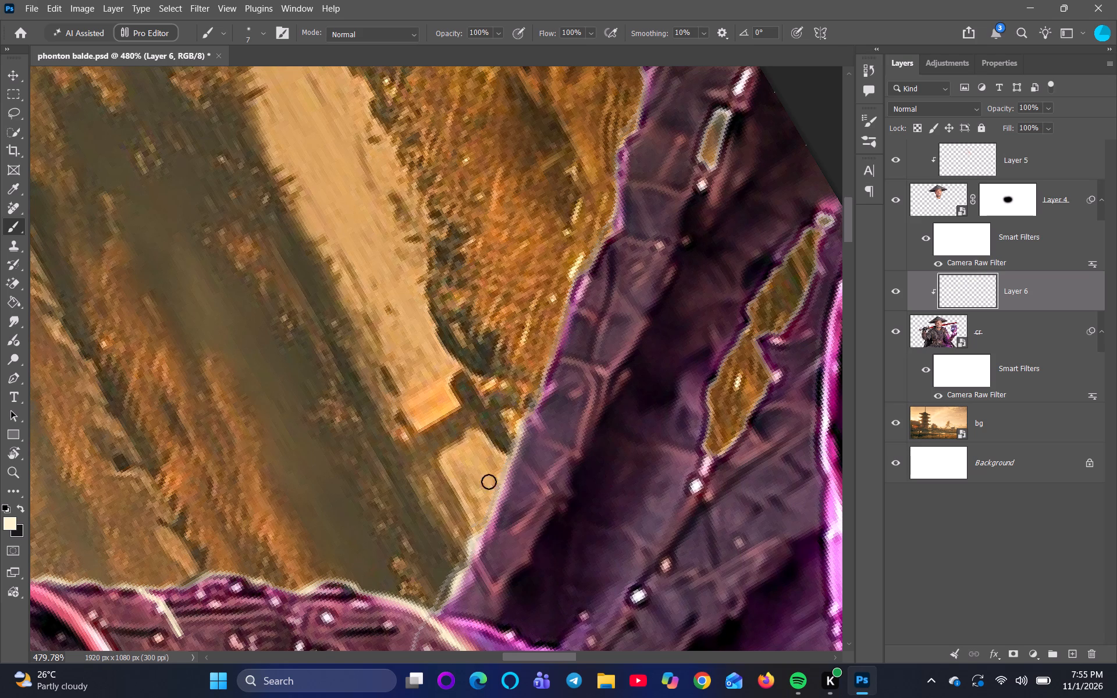
drag(505, 437, 517, 423)
drag(518, 421, 533, 389)
drag(523, 412, 535, 380)
drag(522, 408, 546, 364)
drag(536, 392, 570, 306)
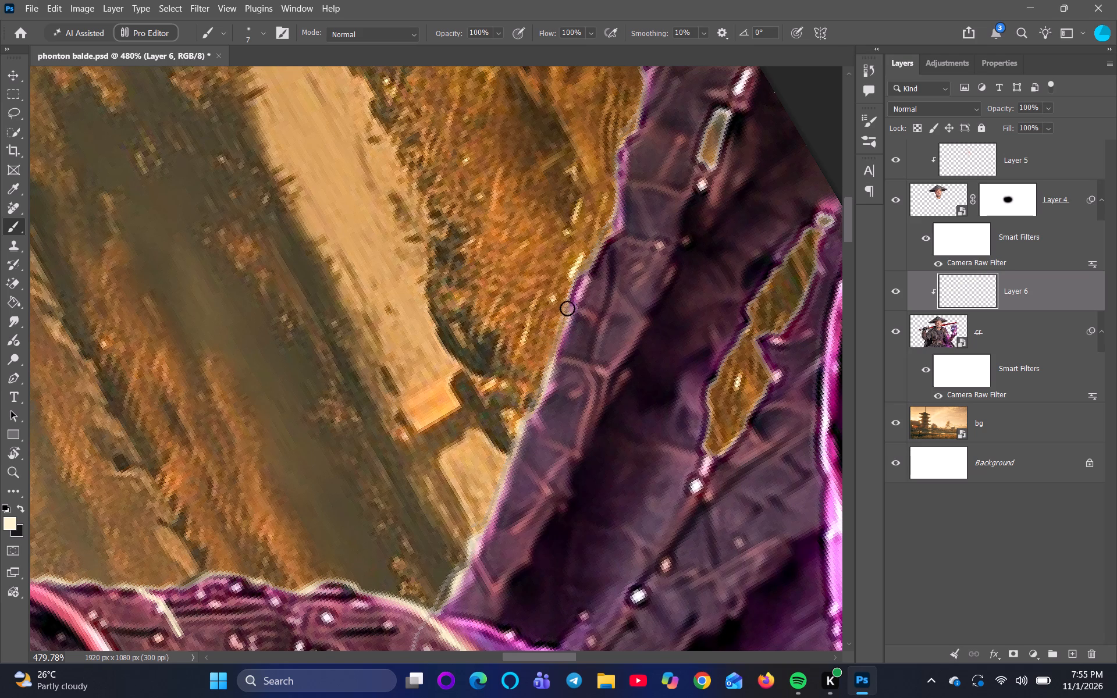
drag(557, 329, 576, 272)
Continue the 7 px cream rim light around the cape edge's jagged bend toward the canvas border, undoing the final stroke.
key(space)
key(space)
key(space)
key(space)
key(space)
drag(578, 267, 534, 398)
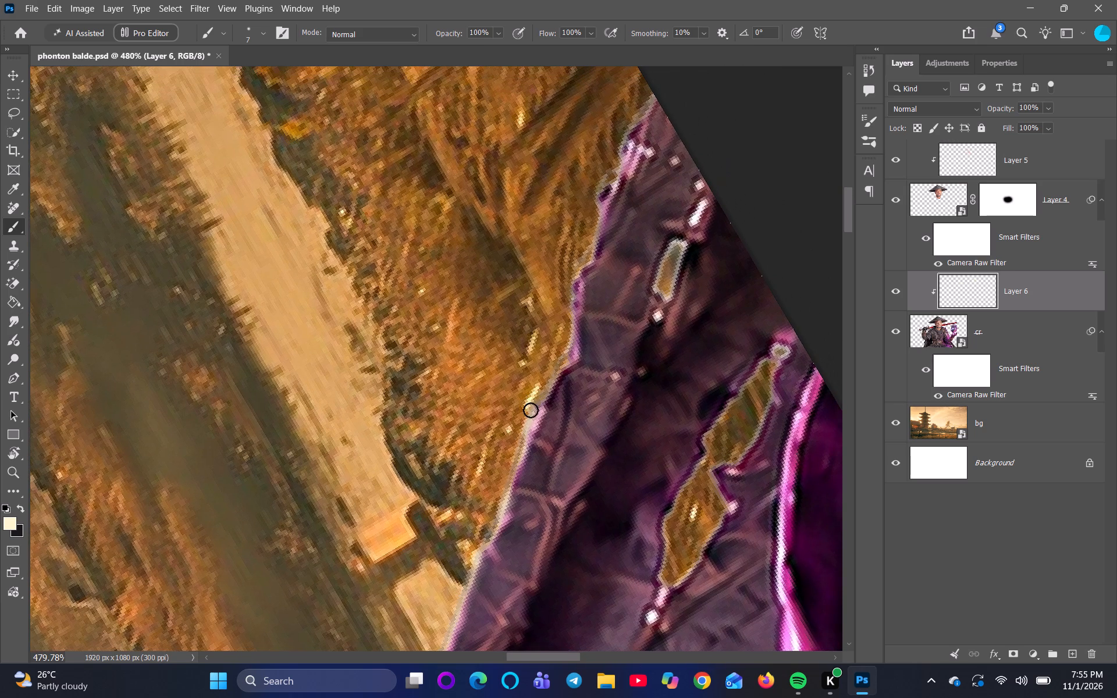
drag(531, 410, 551, 371)
drag(538, 395, 550, 375)
drag(536, 403, 546, 391)
drag(546, 391, 568, 361)
drag(561, 370, 571, 327)
drag(569, 331, 572, 297)
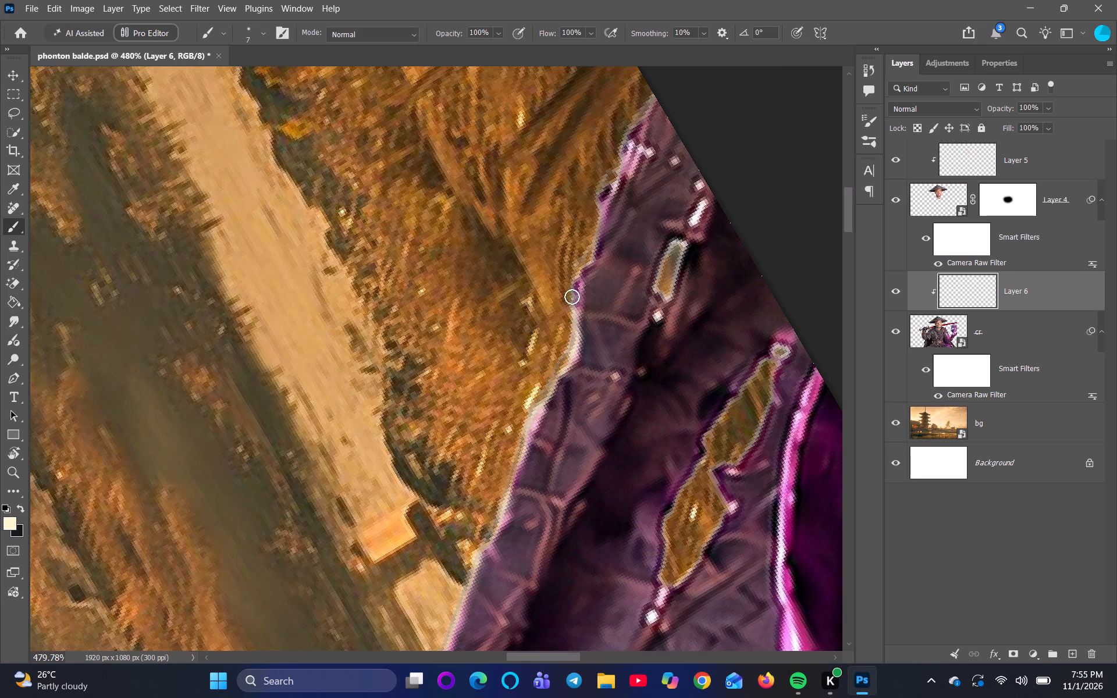
drag(572, 297, 591, 258)
key(ctrl+z)
Enlarge the brush to 8 px and finish the cream rim light along the remaining cape edge to the canvas border.
key(bracketright)
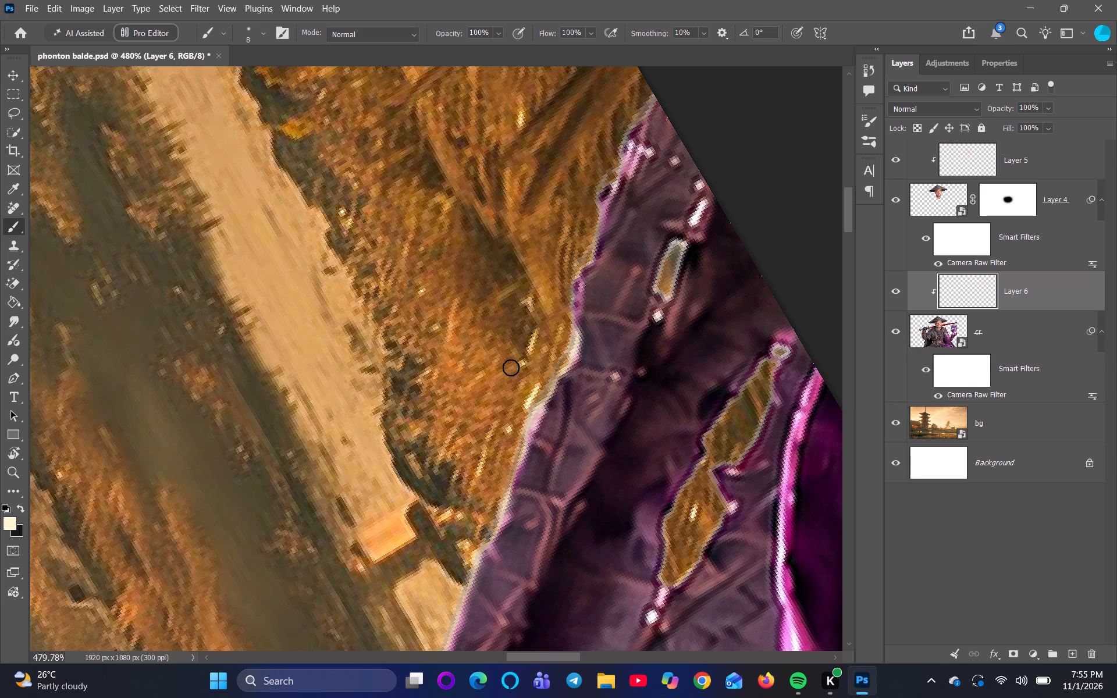
drag(555, 309, 569, 322)
drag(578, 268, 617, 158)
key(space)
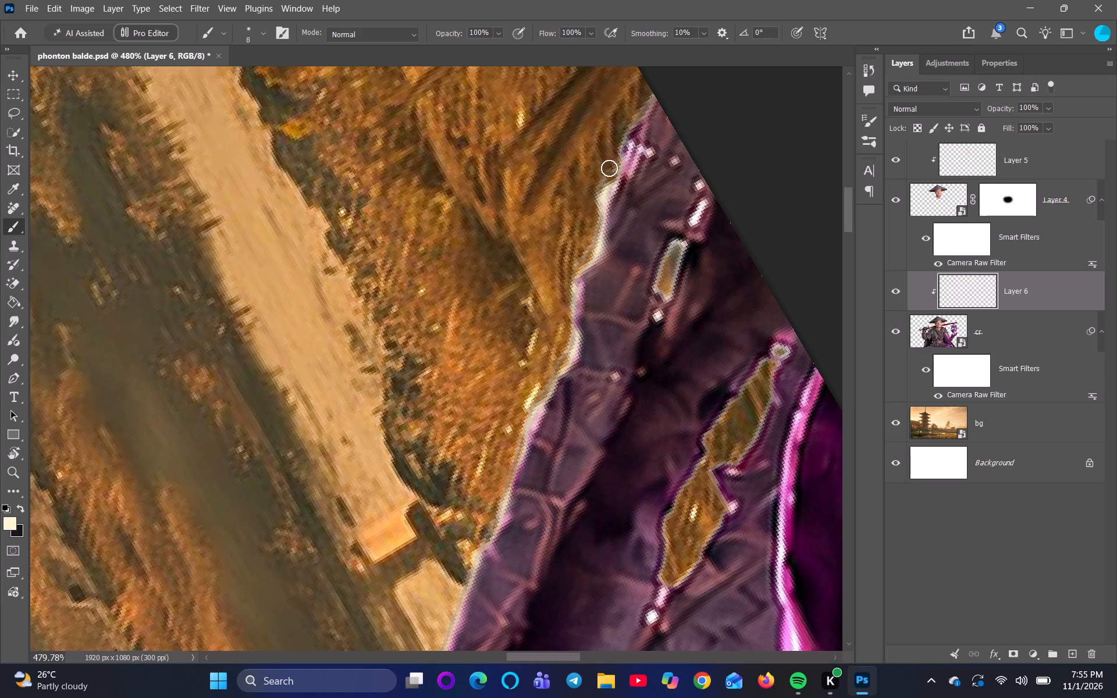
drag(607, 176, 658, 107)
Fit the whole composite in view and rotate the canvas view back upright to 0°.
scroll(610, 208, down, 5)
scroll(563, 278, up, 1)
scroll(562, 279, down, 5)
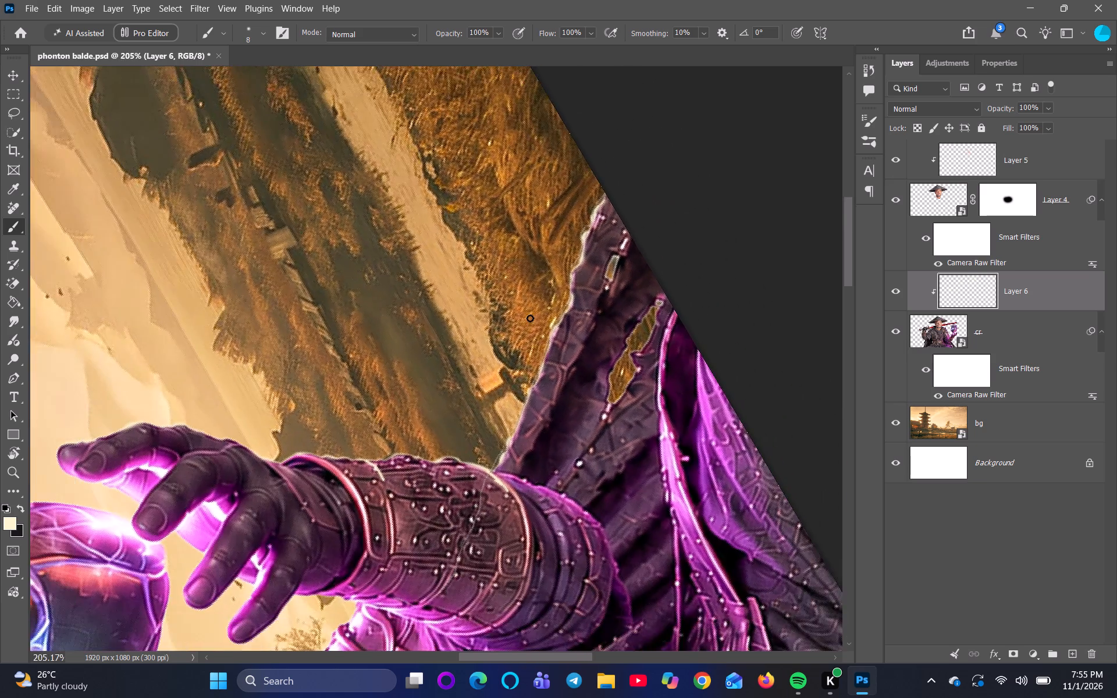
scroll(530, 318, down, 5)
key(ctrl+0)
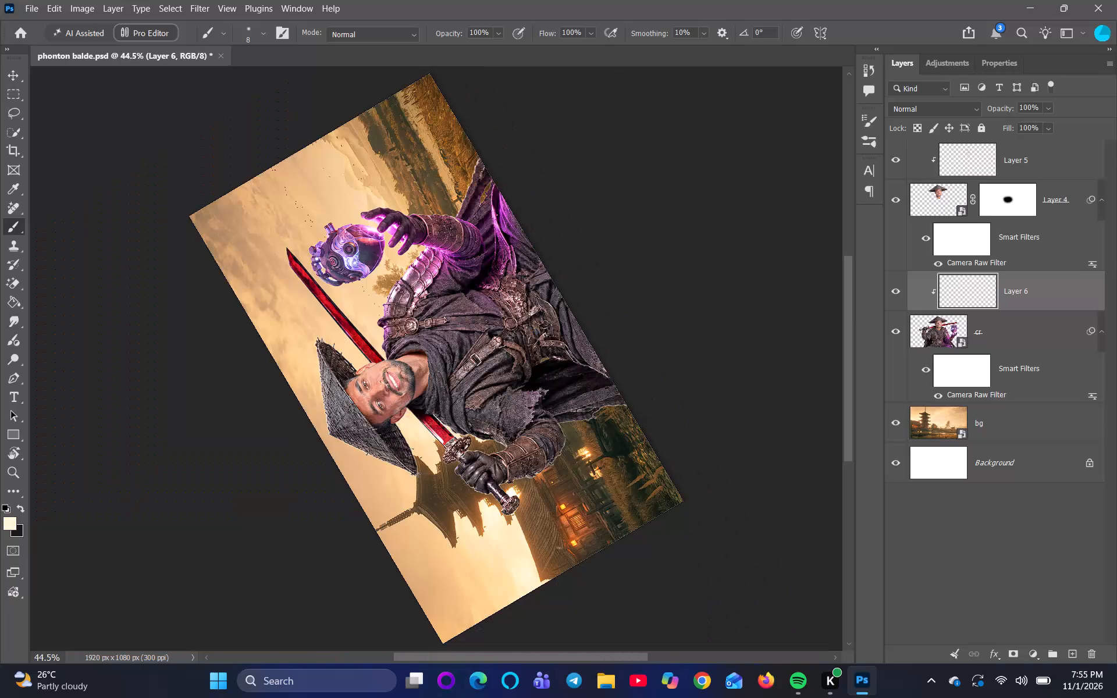
key(r)
key(r)
key(r)
key(r)
key(r)
key(r)
key(r)
key(r)
key(r)
key(r)
key(r)
key(r)
key(r)
key(r)
key(r)
key(r)
key(r)
key(r)
key(r)
key(r)
drag(394, 157, 581, 250)
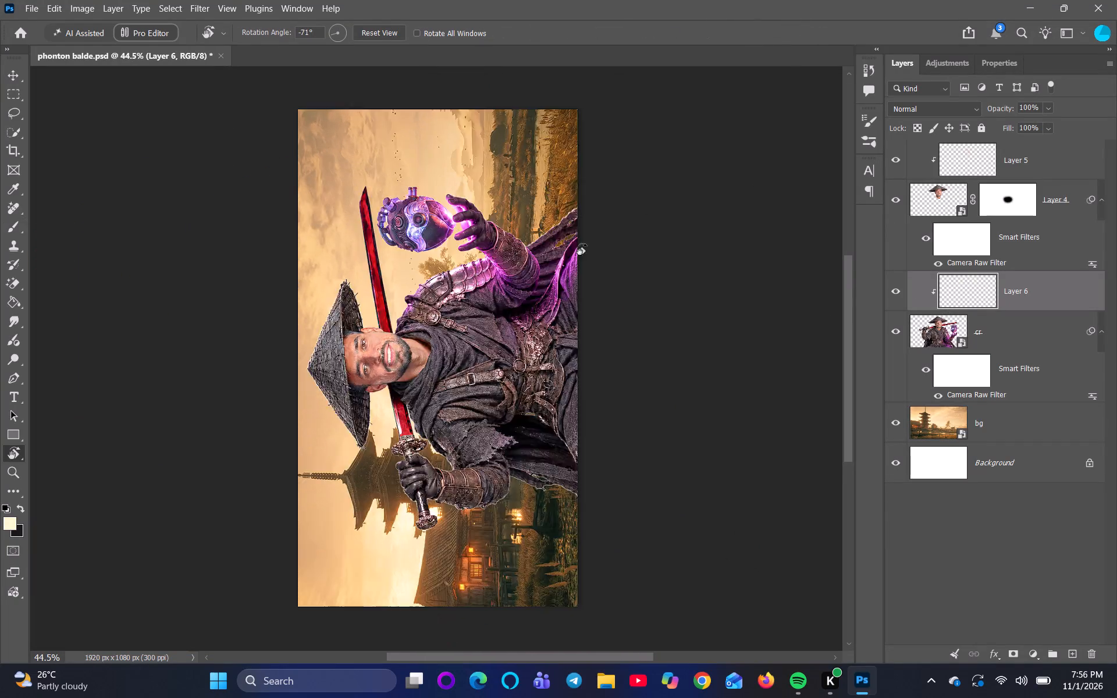
drag(581, 250, 638, 429)
Examine the warrior's torso and cape, then the edges around the gloved sword hand, hilt, bracer and shoulder.
scroll(532, 449, up, 8)
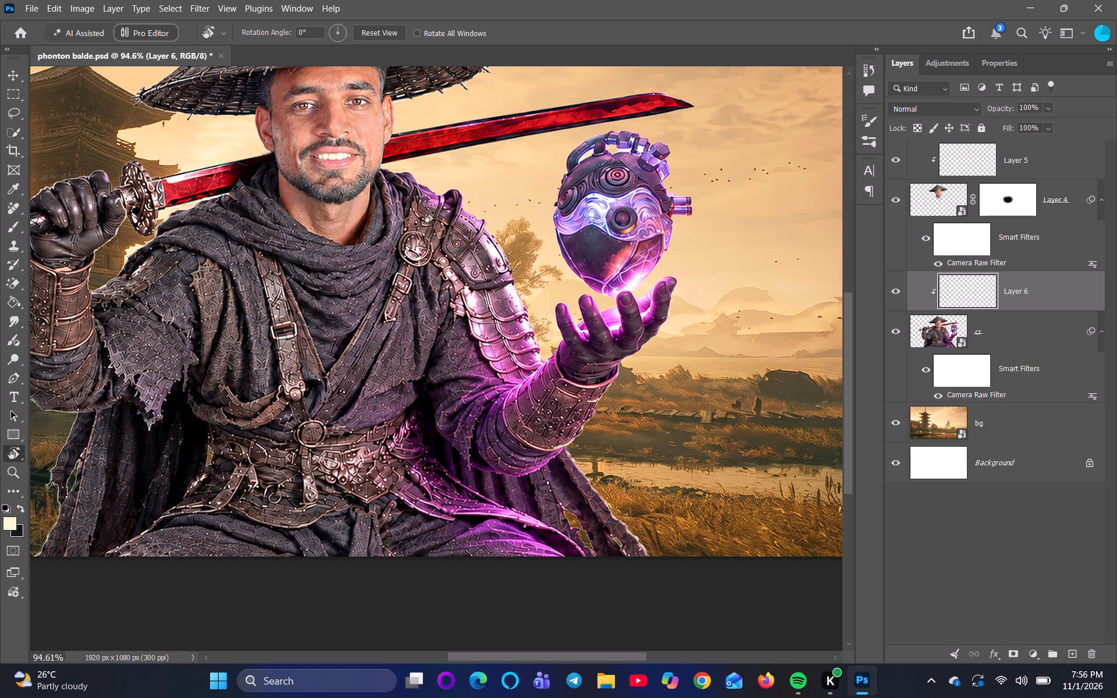
key(space)
key(space)
key(space)
key(space)
key(space)
key(space)
key(space)
key(space)
key(space)
key(space)
key(space)
key(space)
key(space)
key(space)
key(space)
key(space)
key(space)
key(space)
key(space)
scroll(175, 403, up, 4)
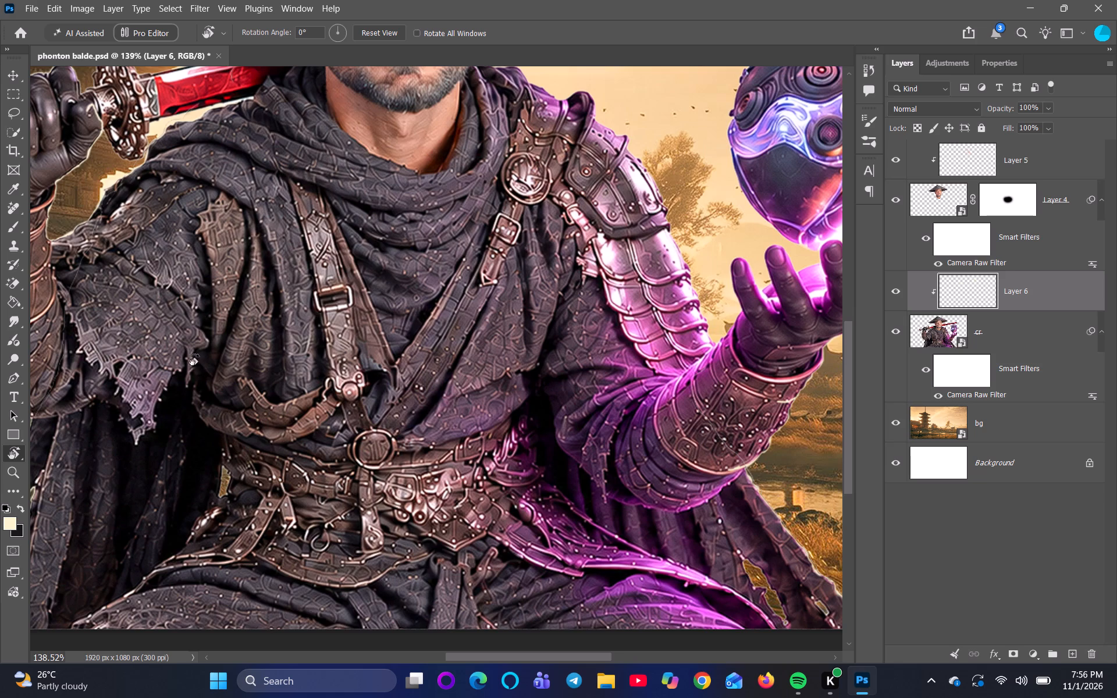
key(space)
key(space)
key(space)
key(space)
key(space)
key(space)
key(space)
key(space)
key(space)
drag(101, 178, 246, 407)
scroll(247, 412, up, 5)
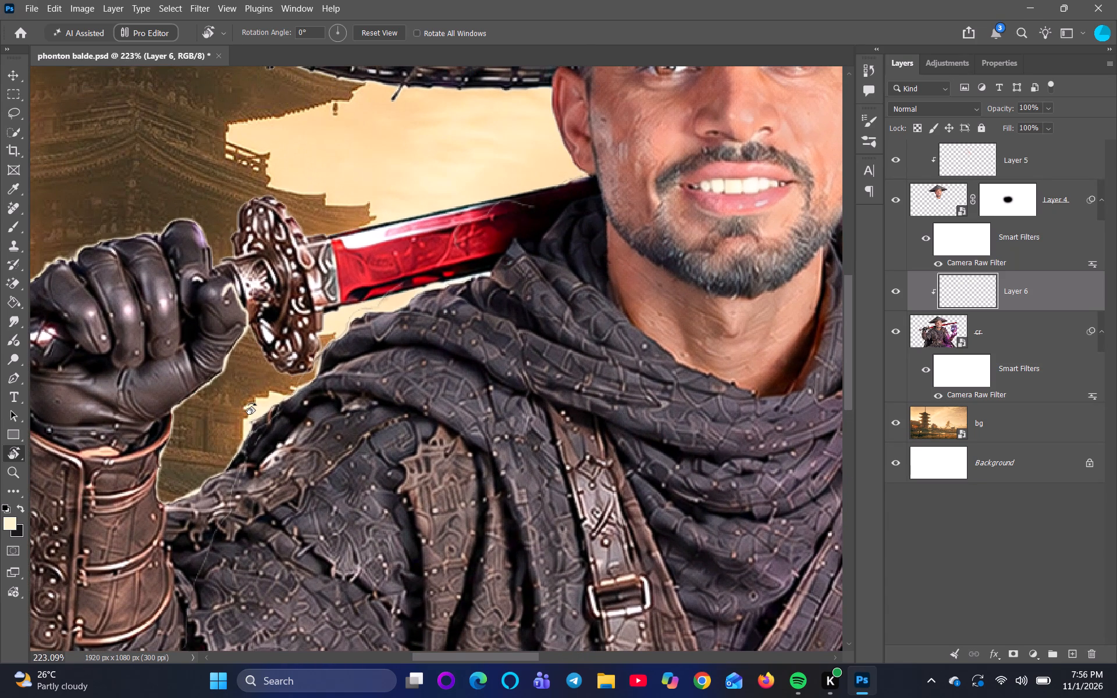
scroll(251, 409, up, 4)
key(space)
key(space)
key(space)
key(space)
key(space)
key(space)
key(space)
key(space)
key(space)
key(space)
drag(261, 334, 270, 406)
scroll(270, 406, down, 8)
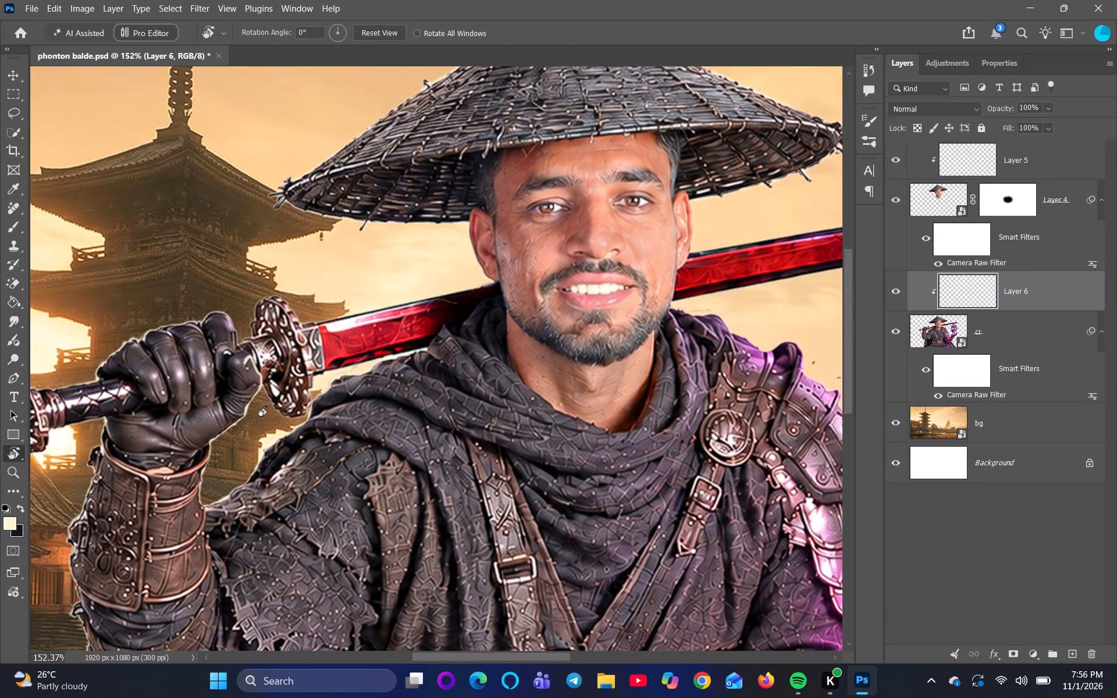
scroll(262, 411, up, 5)
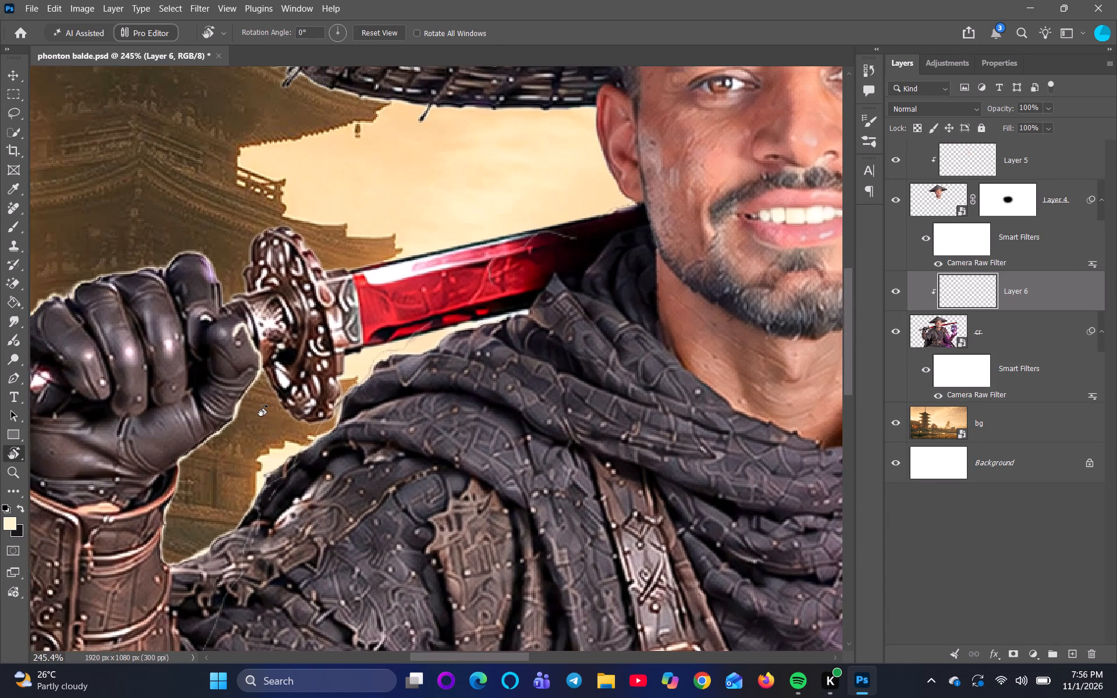
Examine the edges around the gloved sword hand, hilt and bracer up close, and check the whole composite.
scroll(262, 411, down, 10)
key(space)
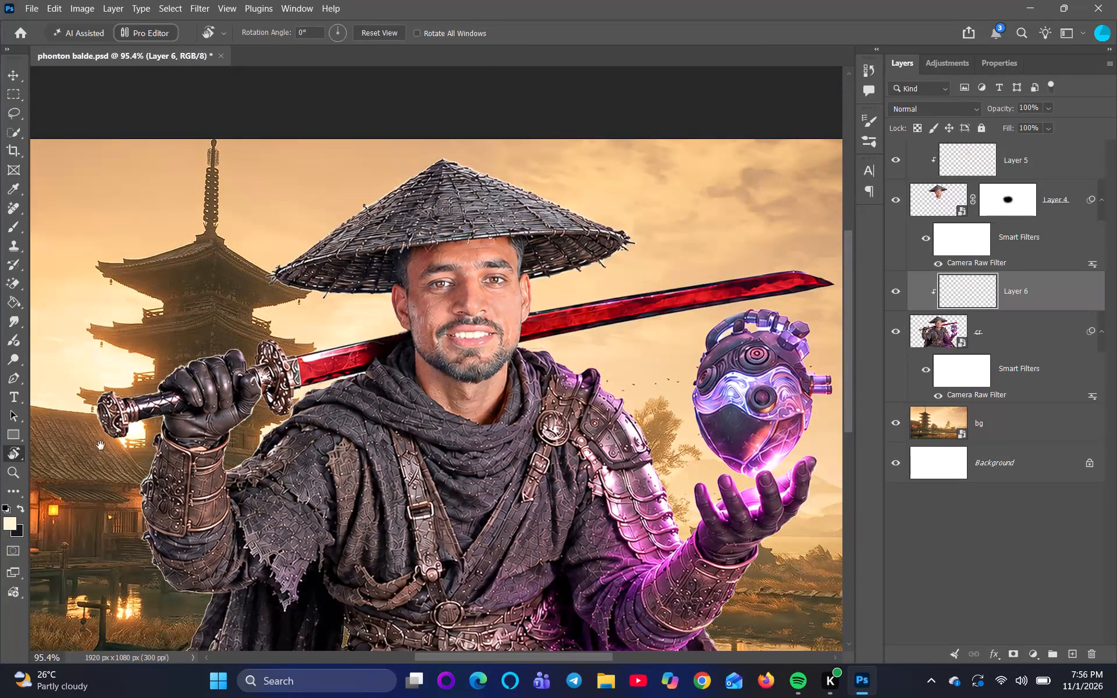
scroll(105, 444, up, 14)
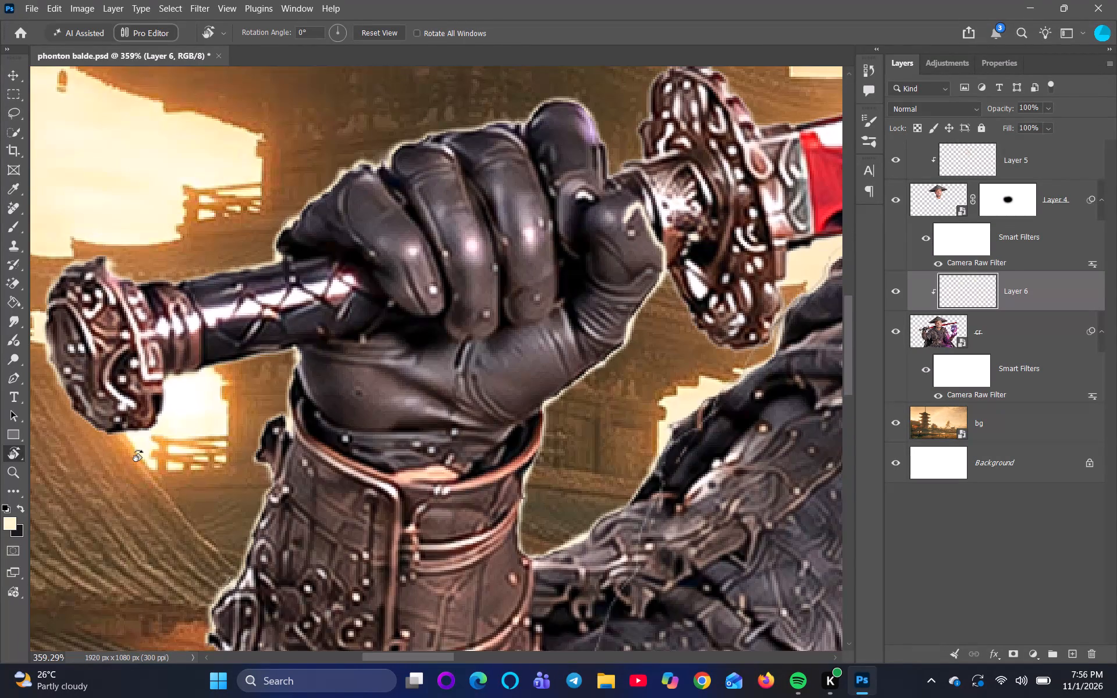
scroll(215, 430, down, 6)
scroll(215, 430, up, 1)
scroll(215, 430, down, 14)
key(space)
key(space)
key(space)
key(space)
key(space)
key(space)
key(space)
key(space)
key(space)
key(space)
key(space)
key(space)
key(space)
key(space)
key(space)
key(space)
key(space)
key(space)
key(space)
key(space)
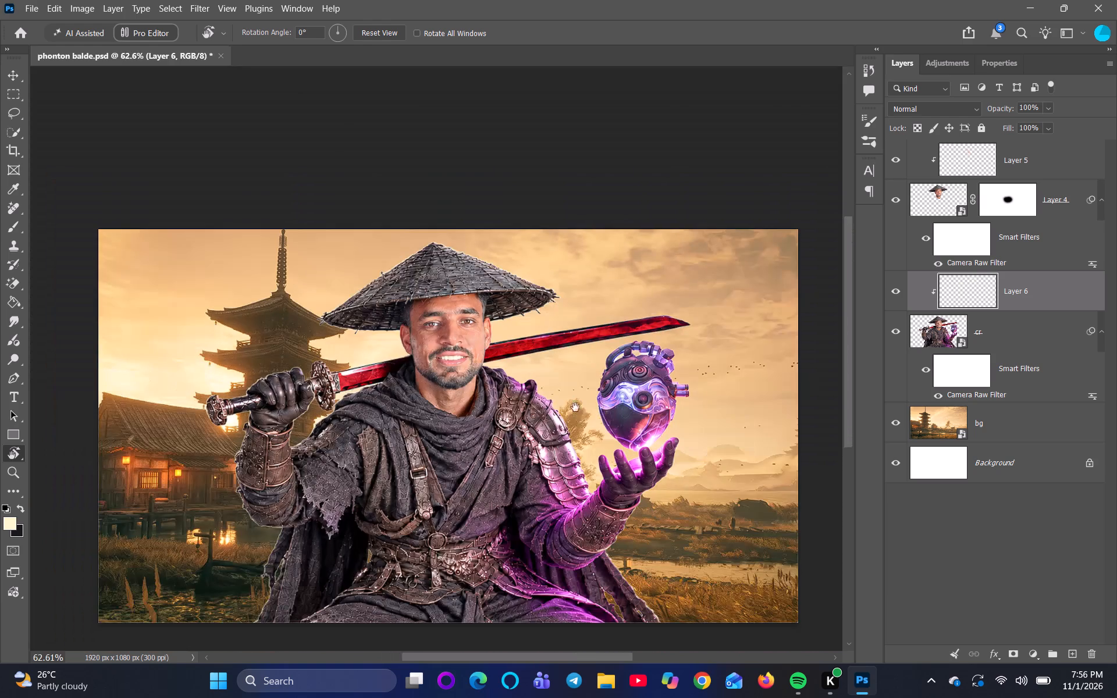
drag(576, 495, 587, 415)
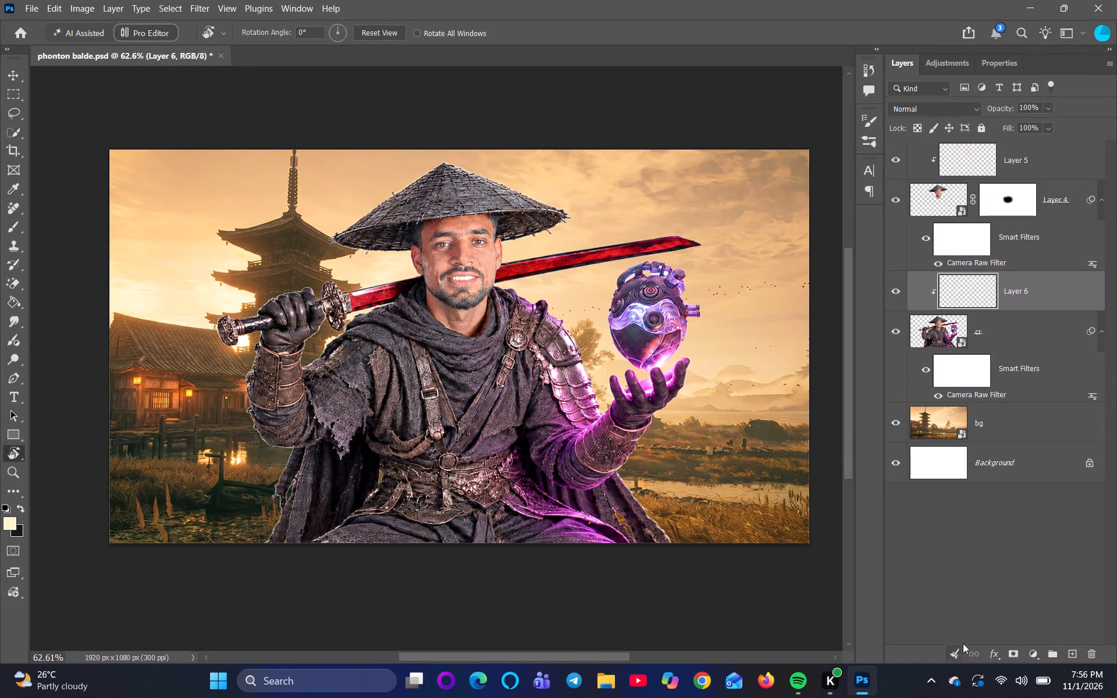
Paint the 8 px cream rim light on Layer 6 along the scarf's outer edge, from the beard to the shoulder armor.
key(r)
key(r)
key(r)
key(r)
key(r)
key(r)
key(r)
key(r)
key(r)
key(r)
key(r)
key(r)
key(r)
key(r)
key(r)
key(r)
key(r)
key(r)
key(r)
key(r)
drag(673, 497, 691, 294)
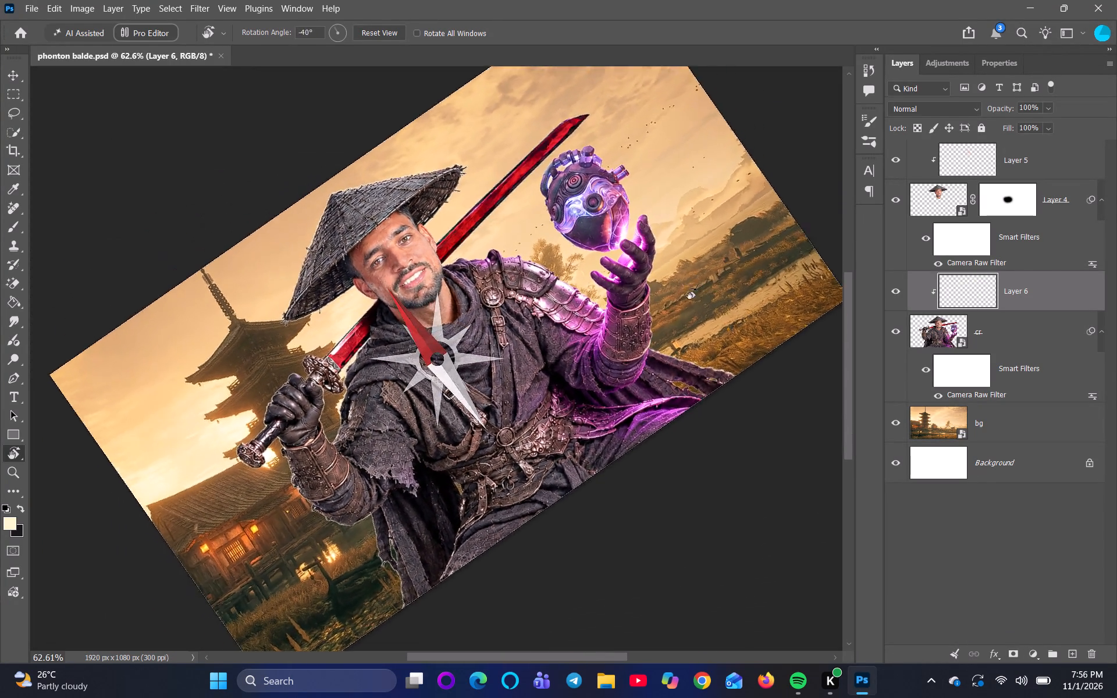
drag(691, 294, 600, 142)
key(space)
key(space)
key(space)
key(space)
key(space)
key(space)
key(space)
key(space)
key(space)
key(space)
key(space)
key(space)
key(space)
key(space)
key(space)
key(space)
key(space)
key(space)
key(space)
key(space)
drag(399, 232, 551, 356)
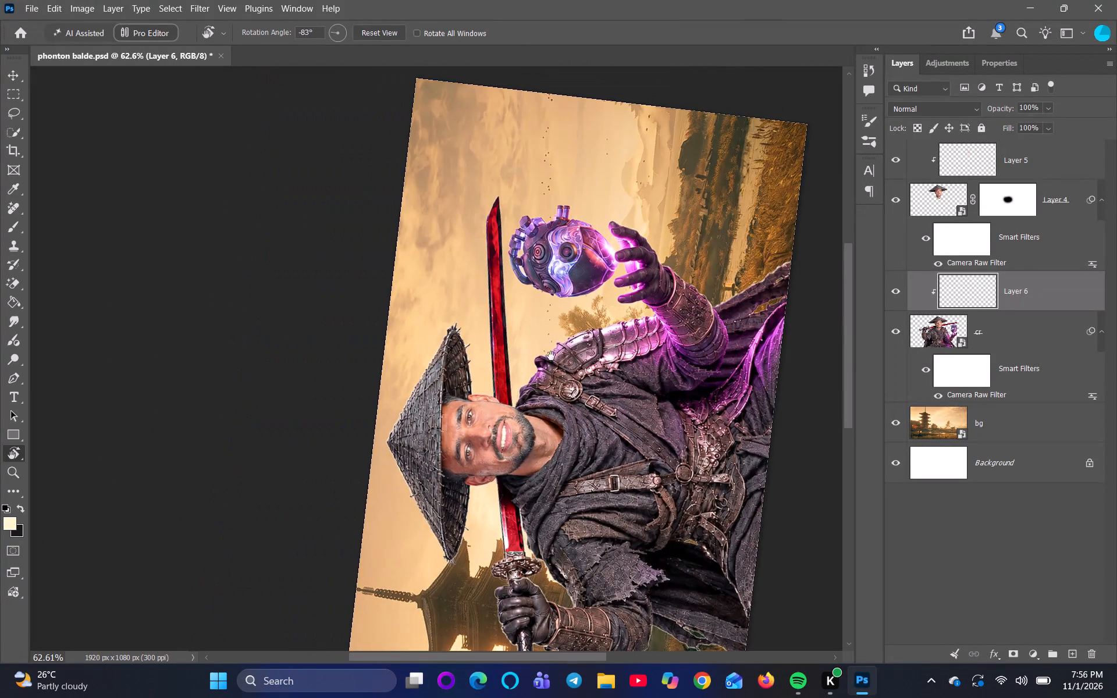
drag(551, 356, 625, 429)
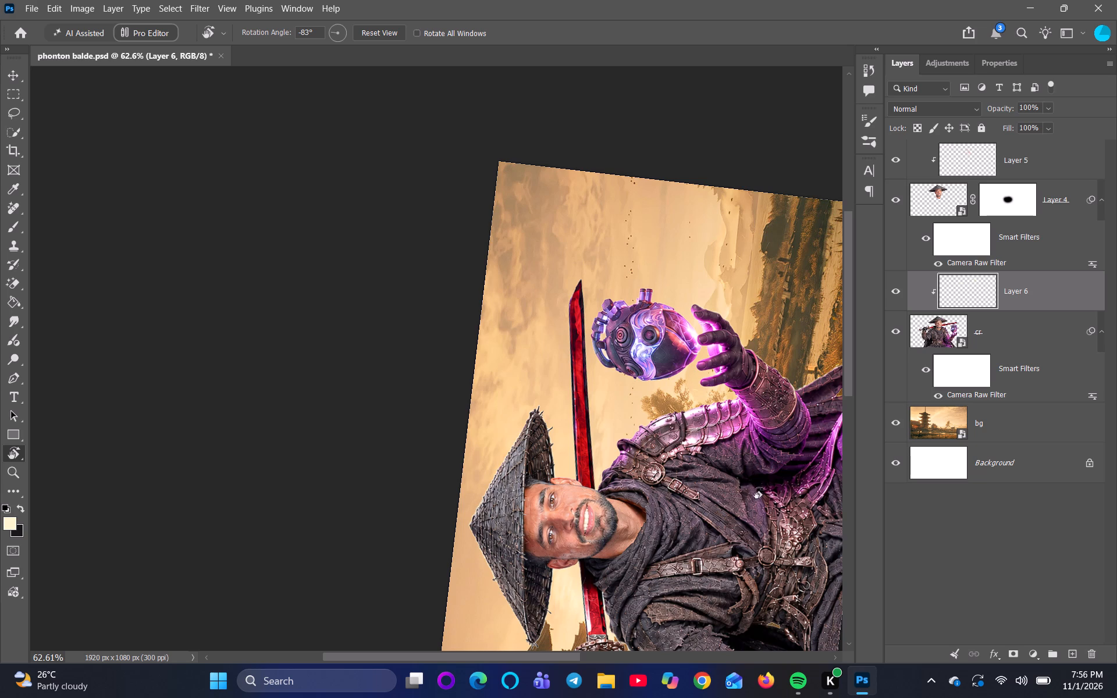
key(r)
key(r)
key(r)
key(r)
key(r)
key(r)
key(r)
key(r)
key(r)
key(r)
key(r)
key(r)
key(r)
key(r)
key(r)
key(r)
key(r)
key(r)
key(r)
key(r)
drag(791, 461, 520, 359)
scroll(716, 392, up, 3)
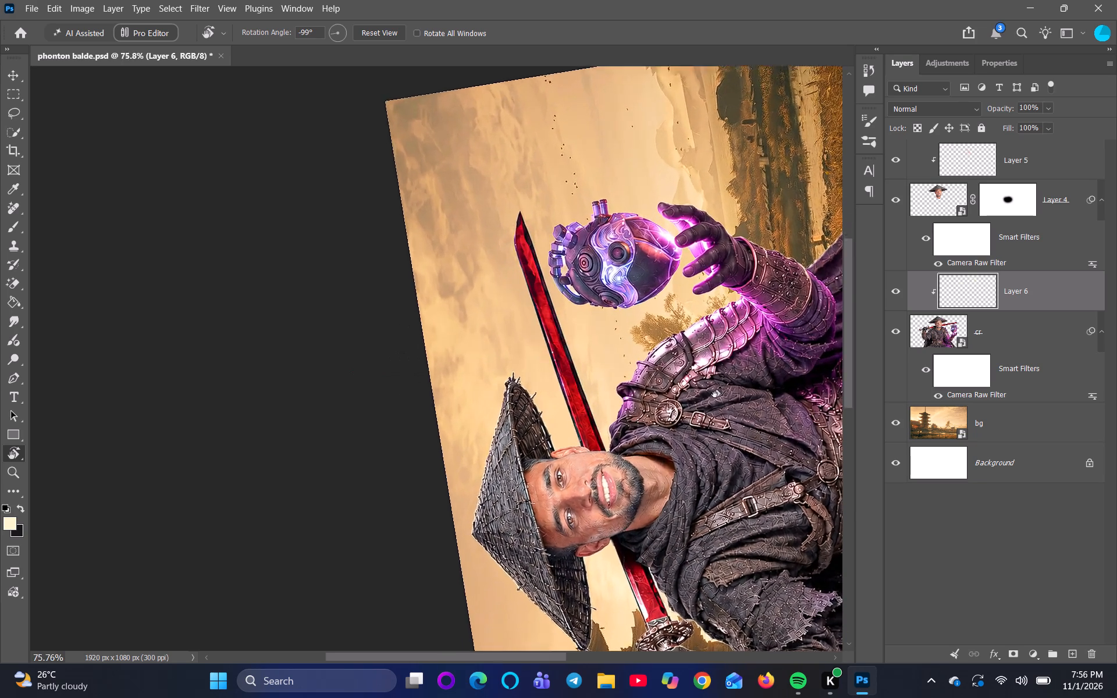
scroll(716, 392, up, 14)
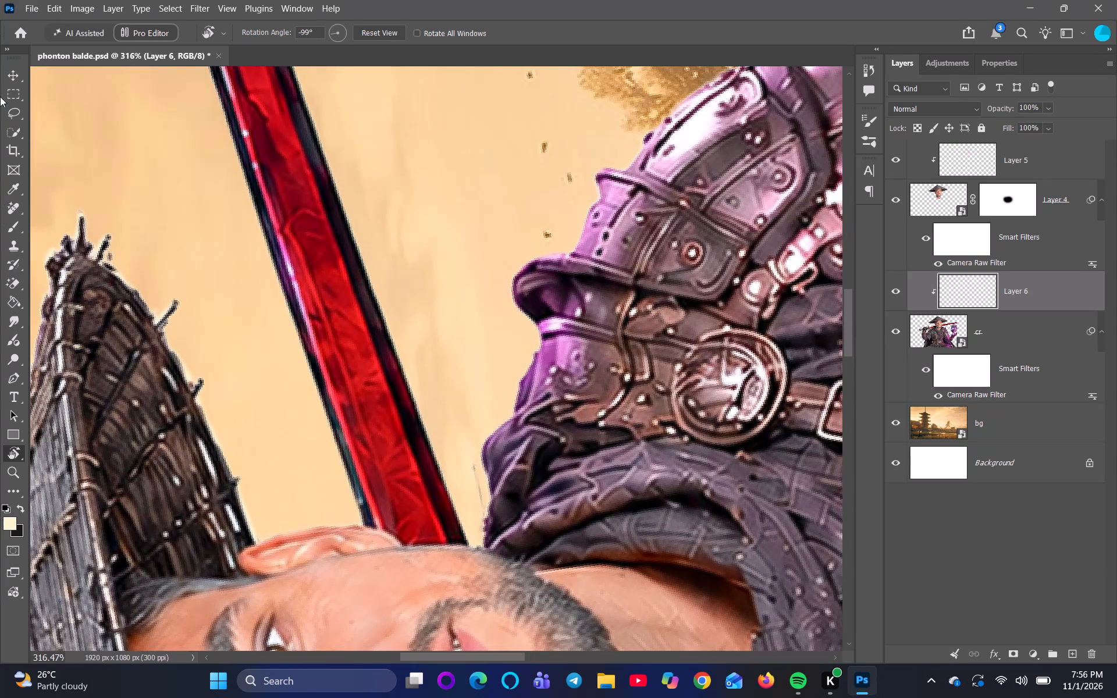
click(19, 225)
scroll(531, 612, up, 1)
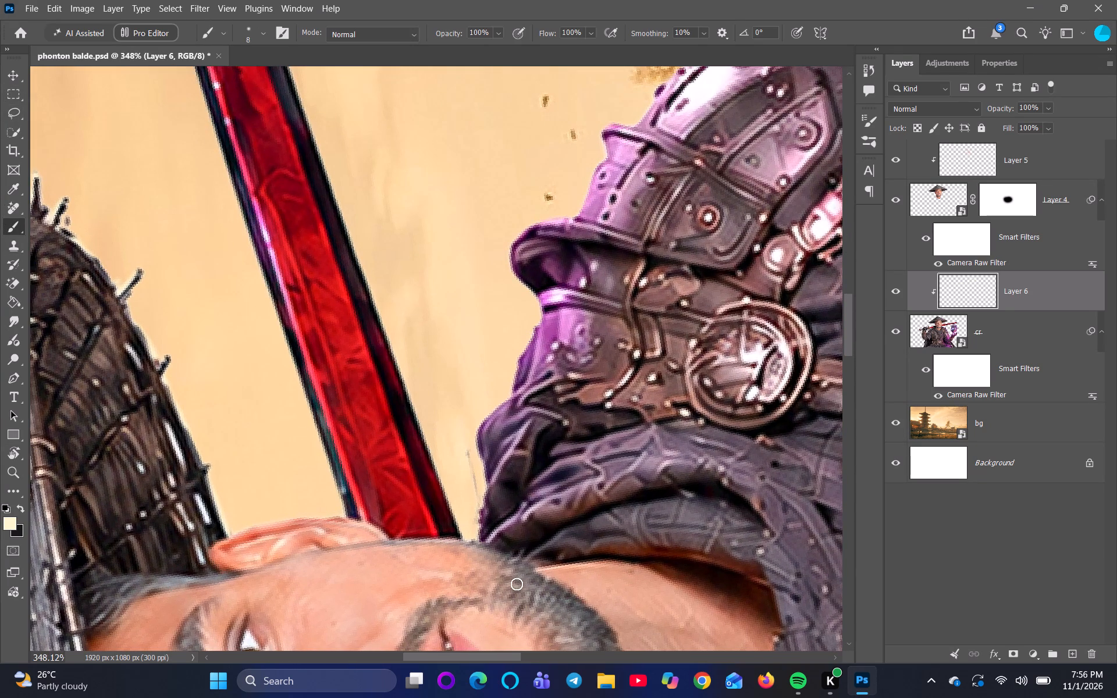
drag(475, 537, 483, 479)
drag(483, 479, 516, 393)
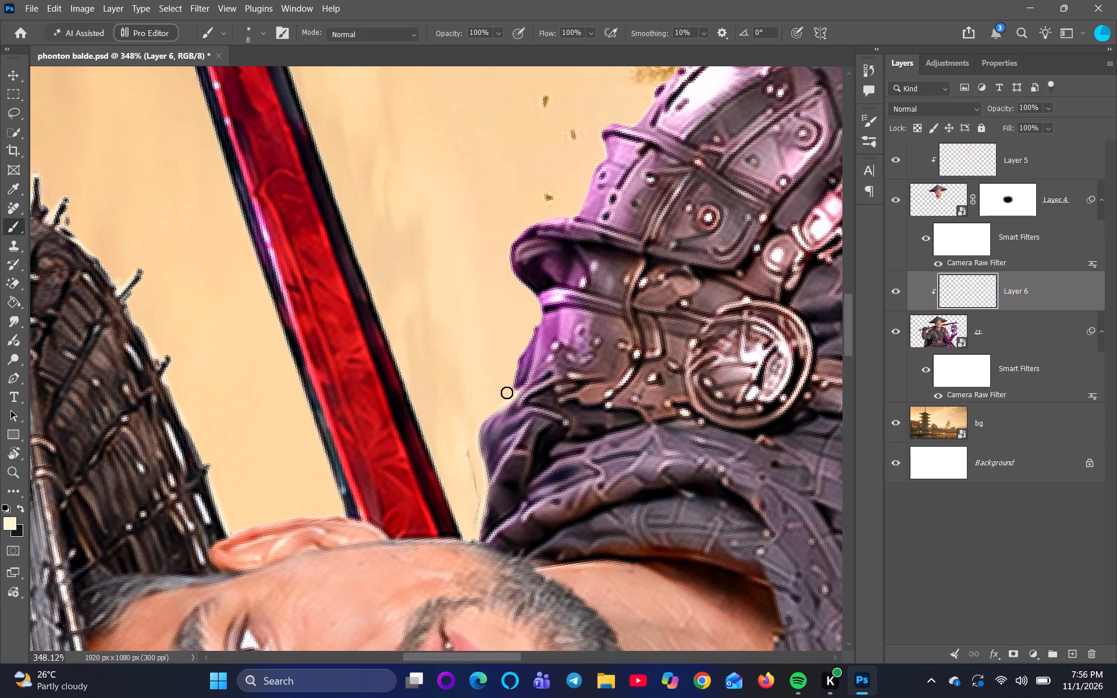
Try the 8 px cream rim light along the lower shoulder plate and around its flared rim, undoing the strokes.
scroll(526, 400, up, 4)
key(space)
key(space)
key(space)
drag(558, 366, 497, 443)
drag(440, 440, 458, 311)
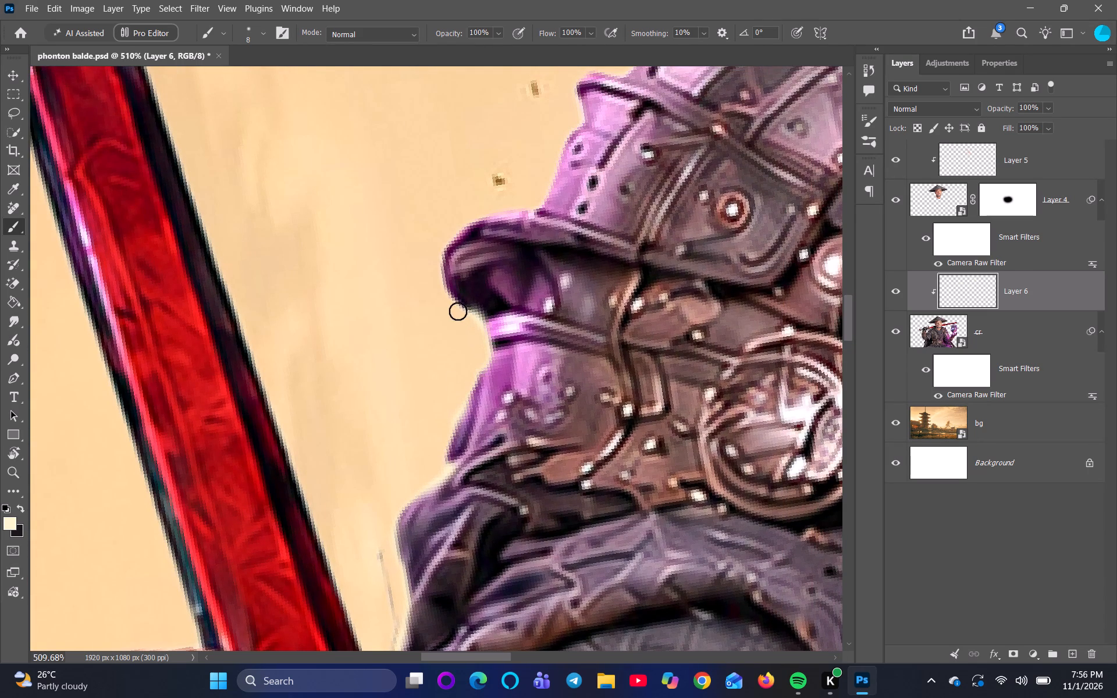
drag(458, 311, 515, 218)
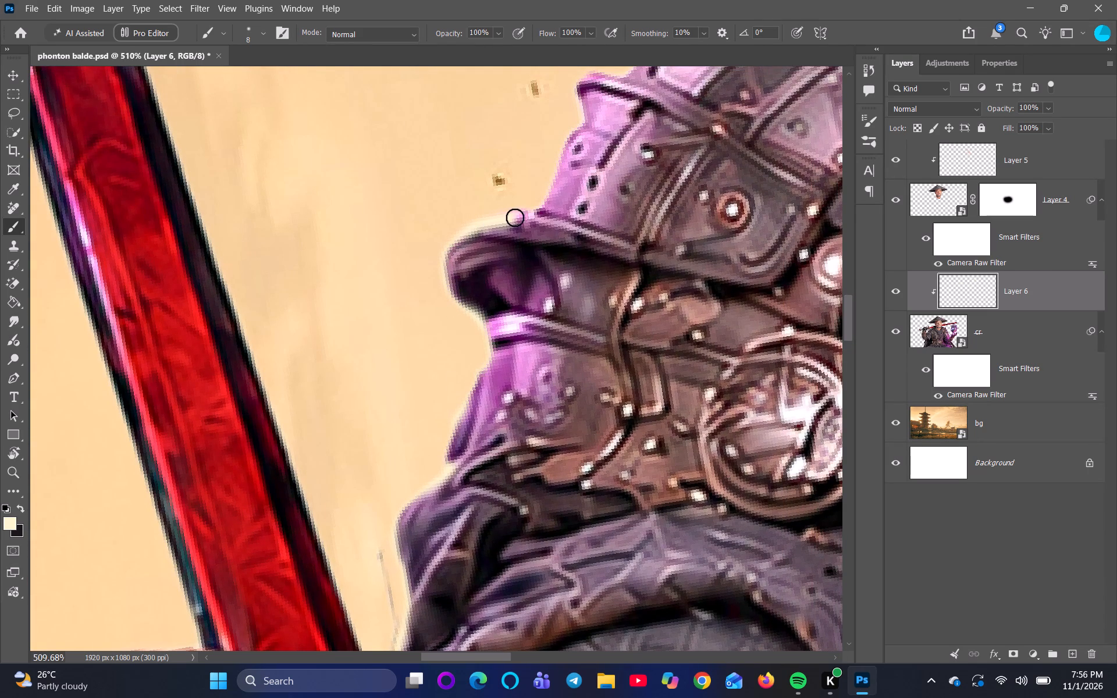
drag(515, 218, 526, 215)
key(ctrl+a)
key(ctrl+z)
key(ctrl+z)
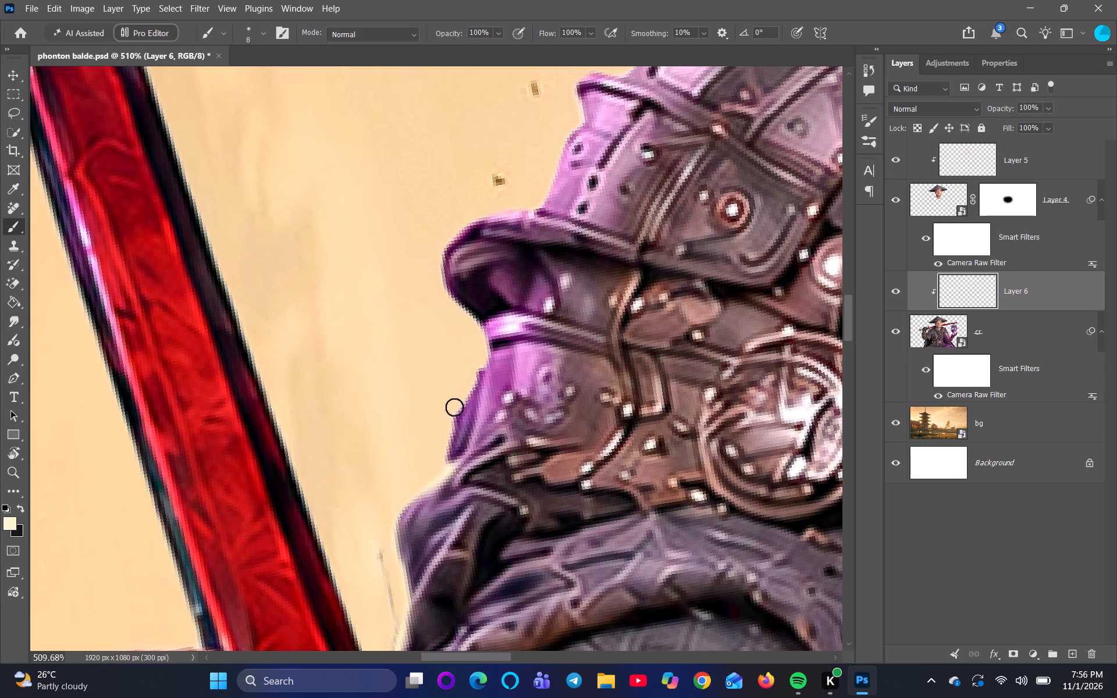
Repaint the 8 px cream rim light more tightly along the lower shoulder plate and around its flared rim.
drag(436, 449, 471, 372)
drag(471, 372, 445, 245)
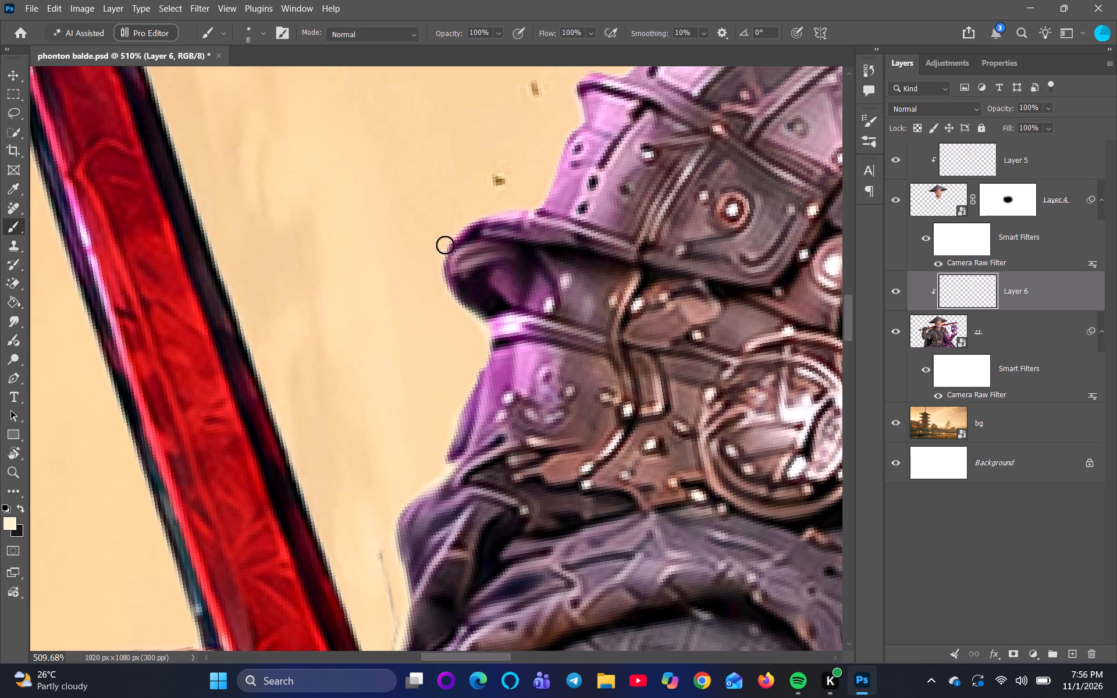
drag(445, 245, 496, 210)
Continue the 8 px cream rim light along the shoulder armor's outer edge, from the flared rim past the next pointed ridge.
key(space)
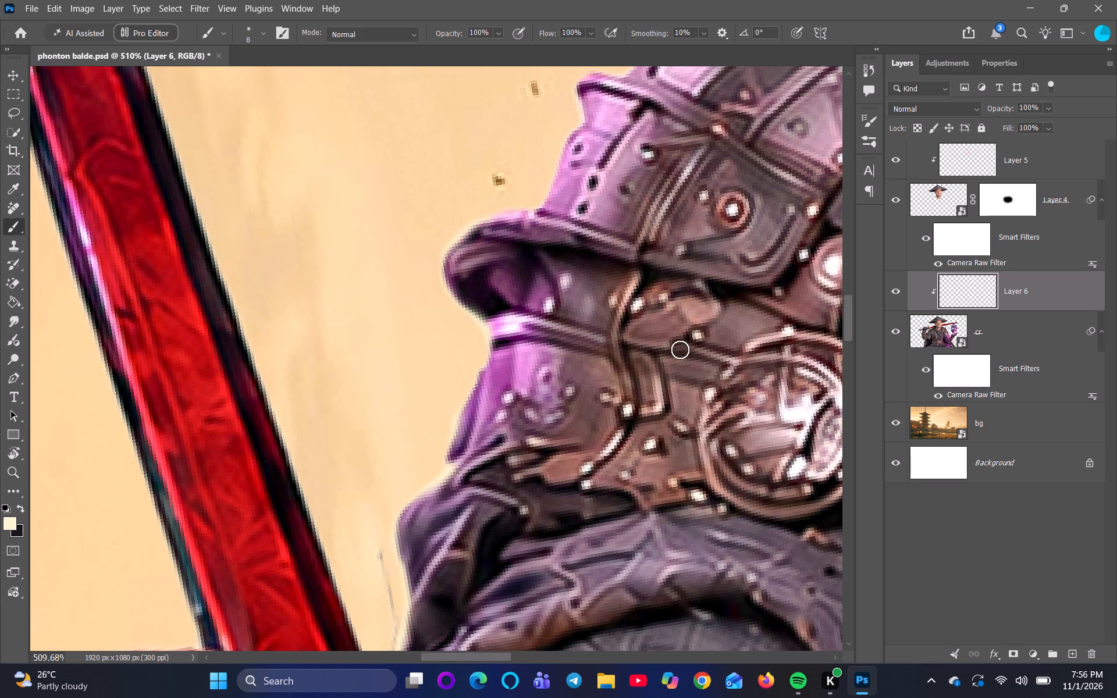
key(r)
key(r)
key(r)
key(r)
key(r)
key(r)
key(r)
key(r)
key(r)
key(r)
key(r)
key(r)
key(r)
key(r)
key(r)
key(r)
key(r)
key(r)
key(r)
key(r)
drag(717, 265, 343, 251)
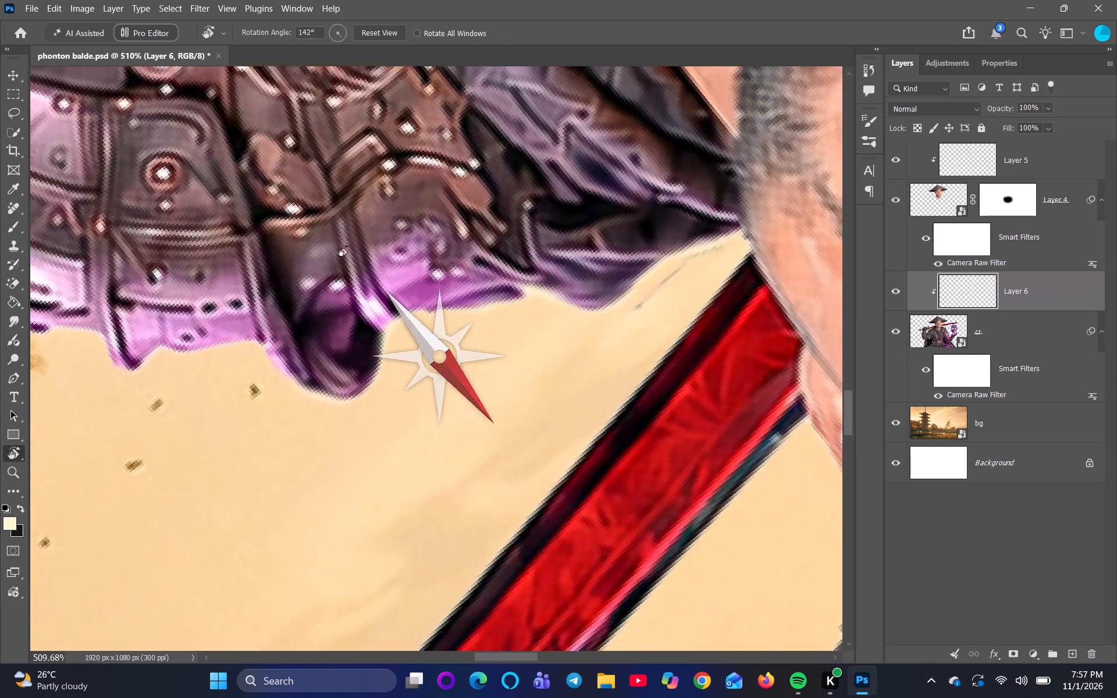
drag(343, 251, 354, 250)
key(space)
key(space)
key(space)
key(space)
key(space)
key(space)
key(space)
drag(431, 412, 617, 469)
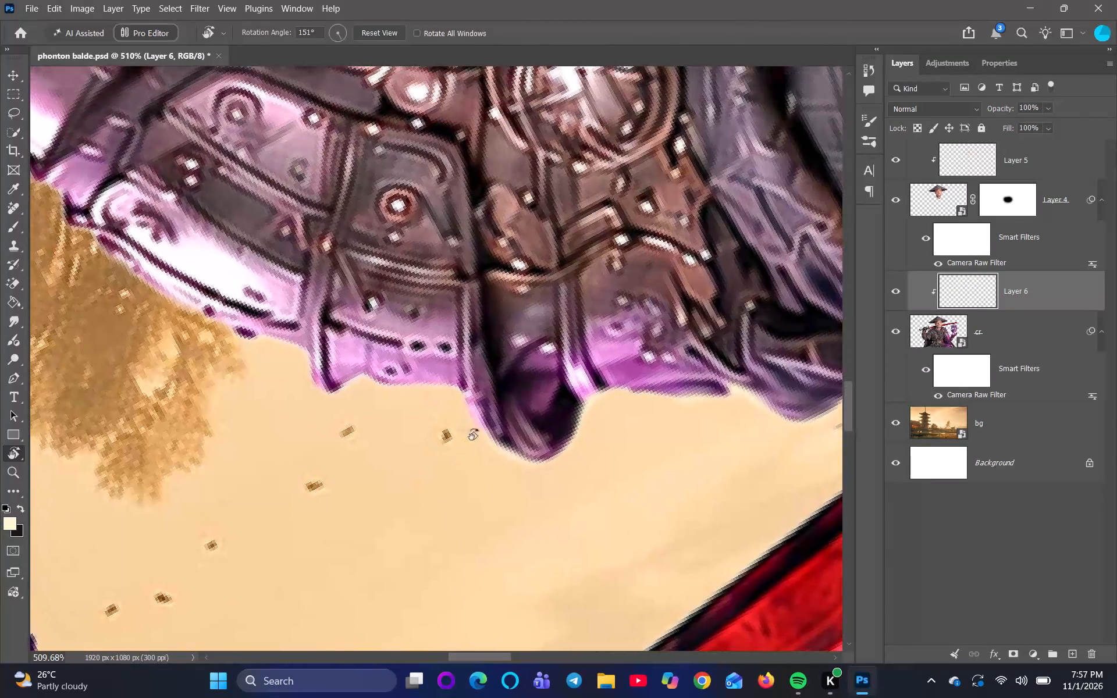
click(9, 222)
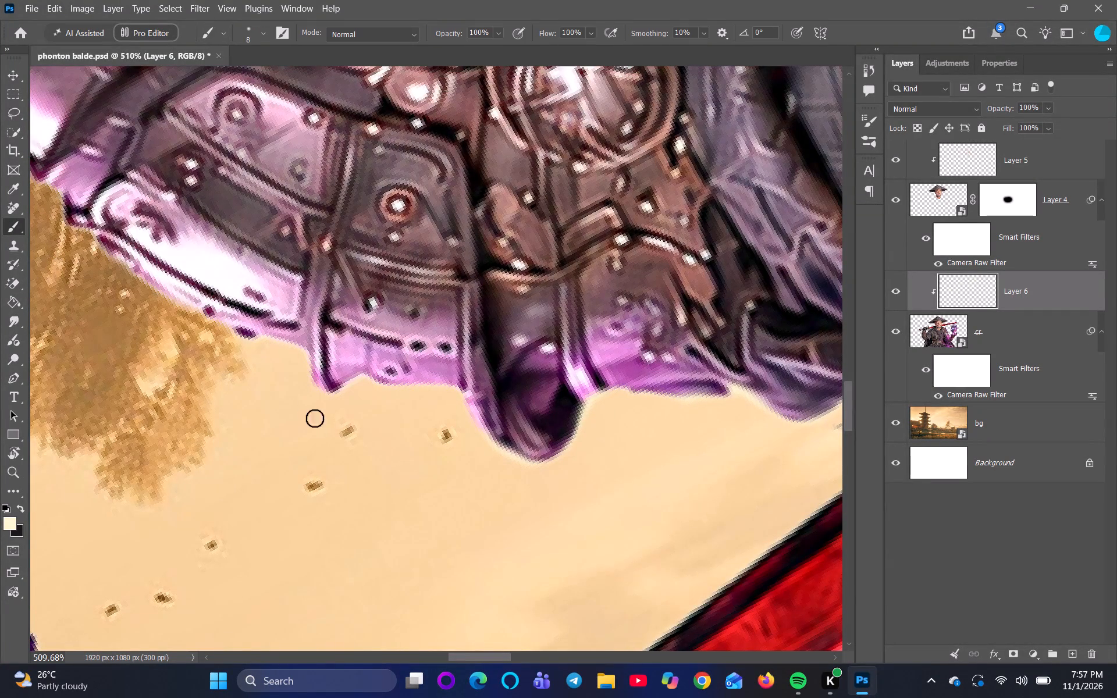
drag(478, 436, 448, 394)
drag(448, 394, 350, 392)
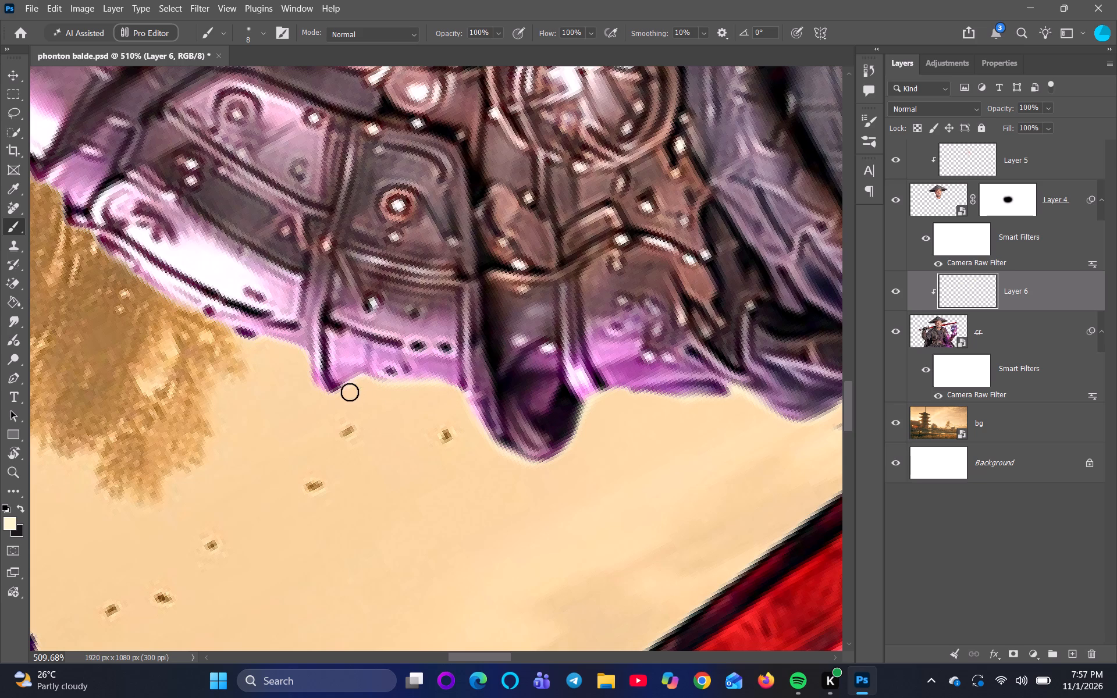
drag(350, 392, 310, 398)
drag(322, 403, 303, 369)
drag(303, 369, 244, 337)
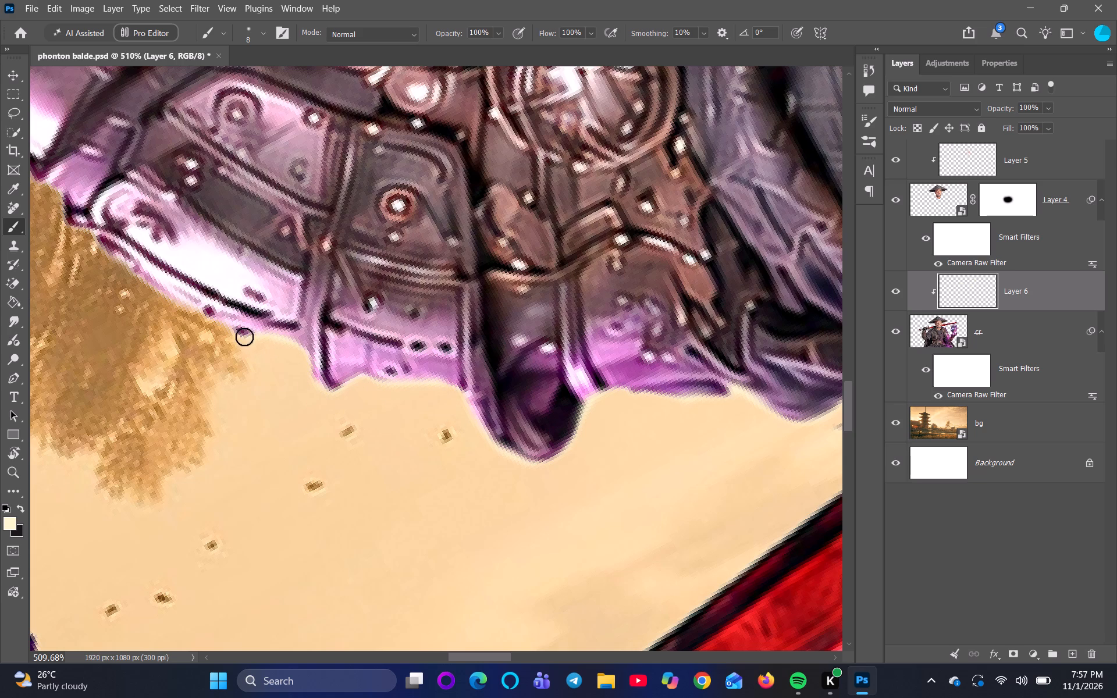
drag(244, 337, 166, 304)
Reduce the brush to 3 px and paint the cream rim light along the large shoulder plate's lower edge.
key(bracketleft)
key(bracketleft)
key(bracketleft)
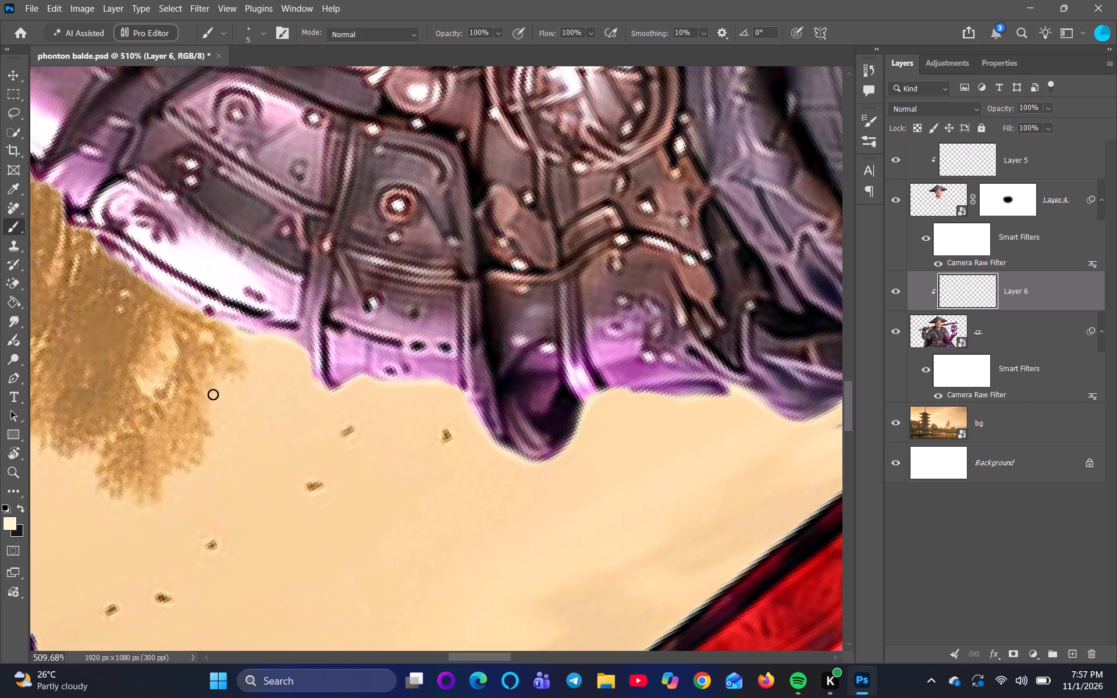
key(bracketleft)
key(bracketleft)
drag(237, 332, 184, 311)
scroll(187, 319, up, 7)
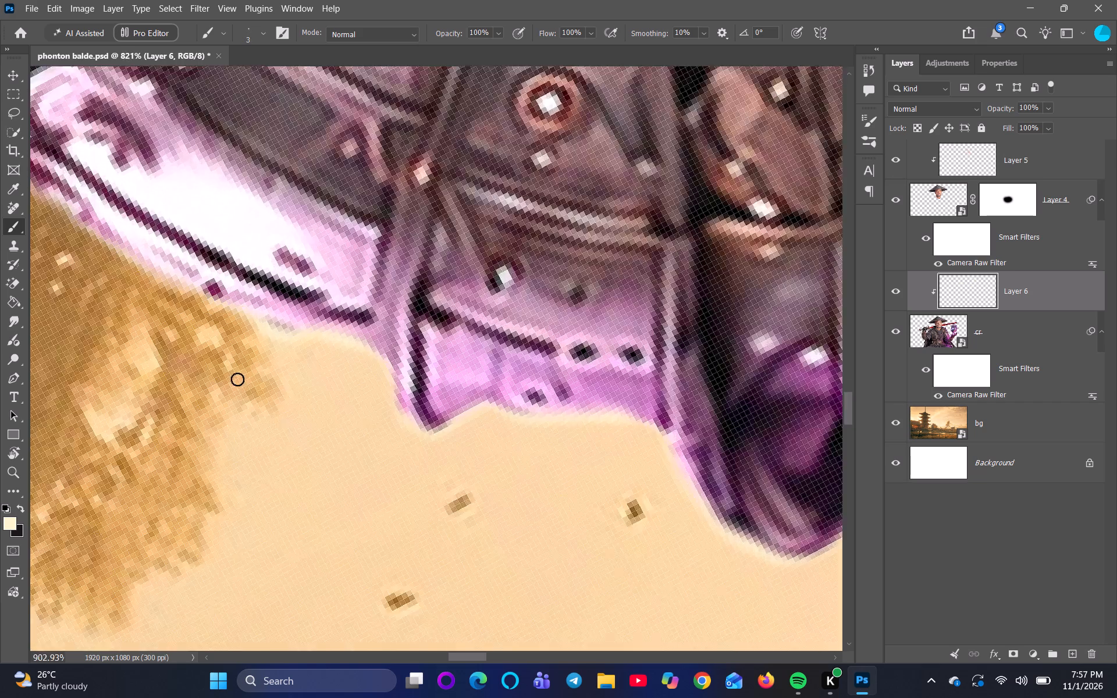
scroll(237, 379, up, 6)
key(space)
drag(237, 312, 348, 511)
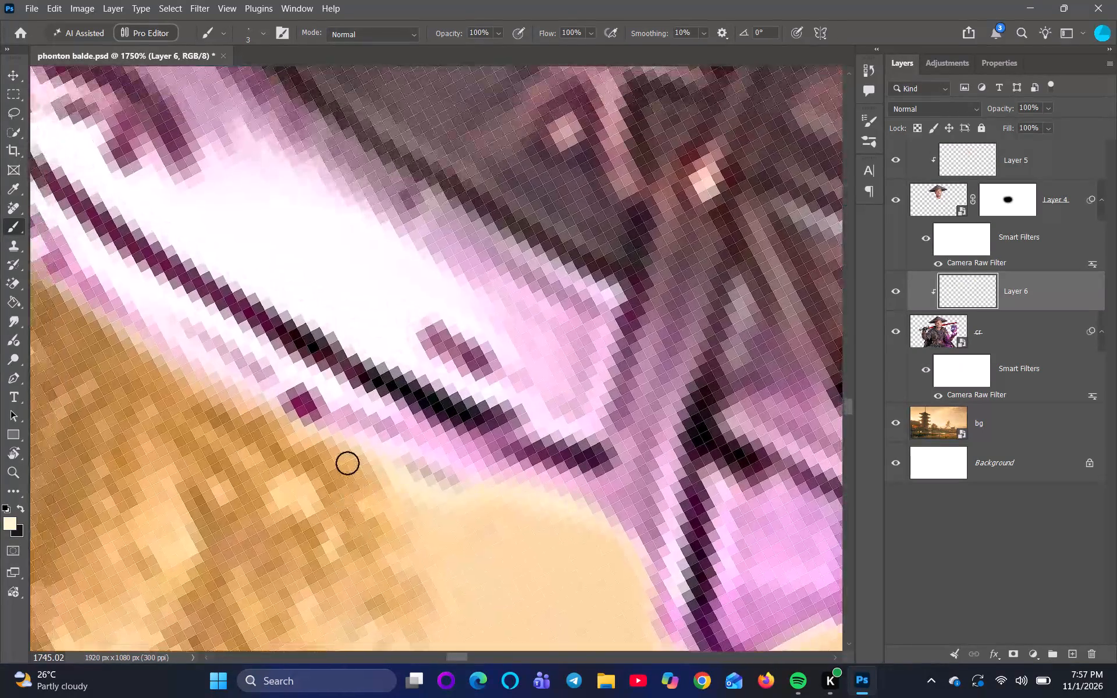
drag(337, 452, 346, 446)
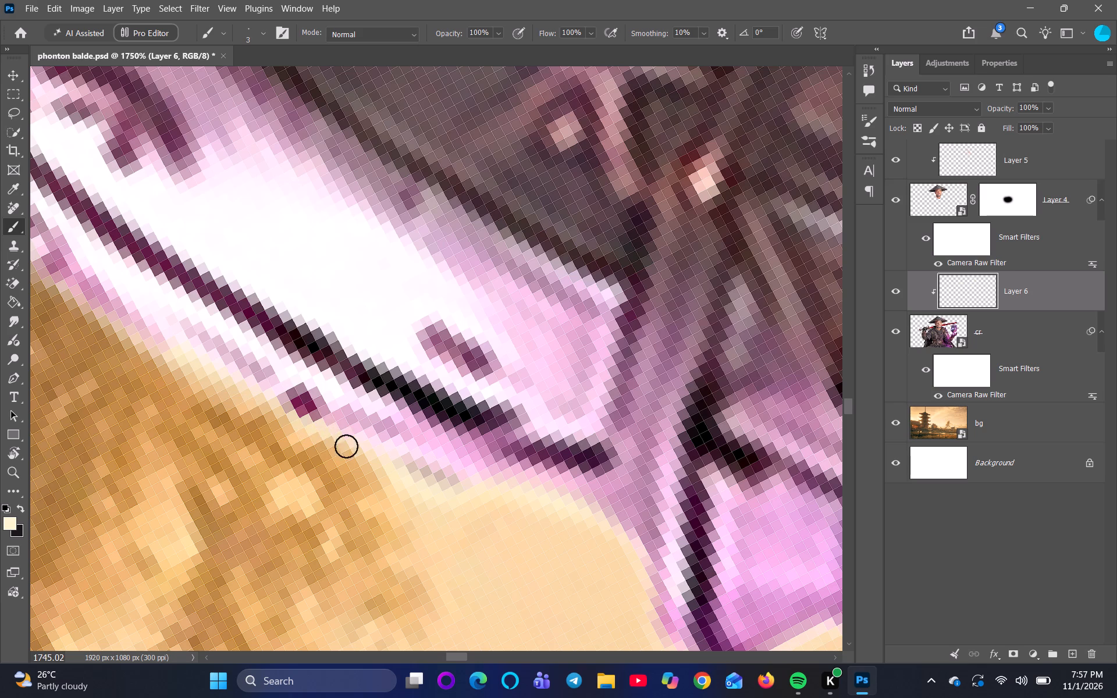
drag(346, 446, 51, 266)
Continue the 3 px cream rim light along the rest of the large shoulder plate's edge to its rounded corner.
key(space)
key(space)
key(space)
key(space)
key(space)
key(space)
key(space)
key(space)
key(space)
drag(192, 289, 233, 337)
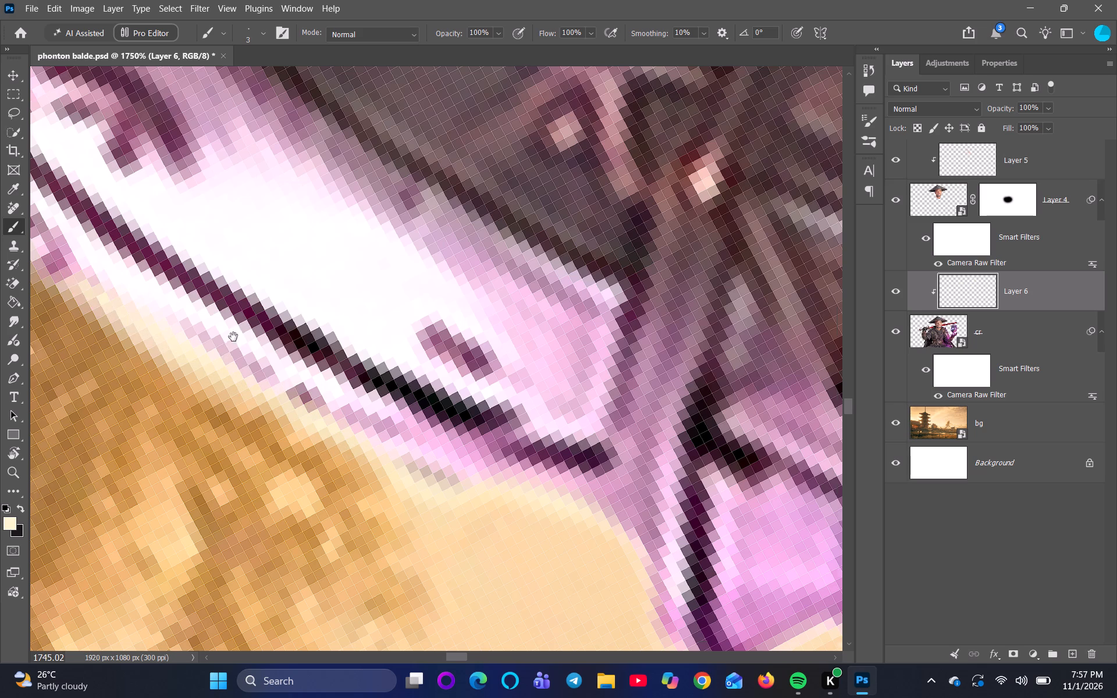
drag(233, 337, 455, 482)
drag(332, 489, 195, 389)
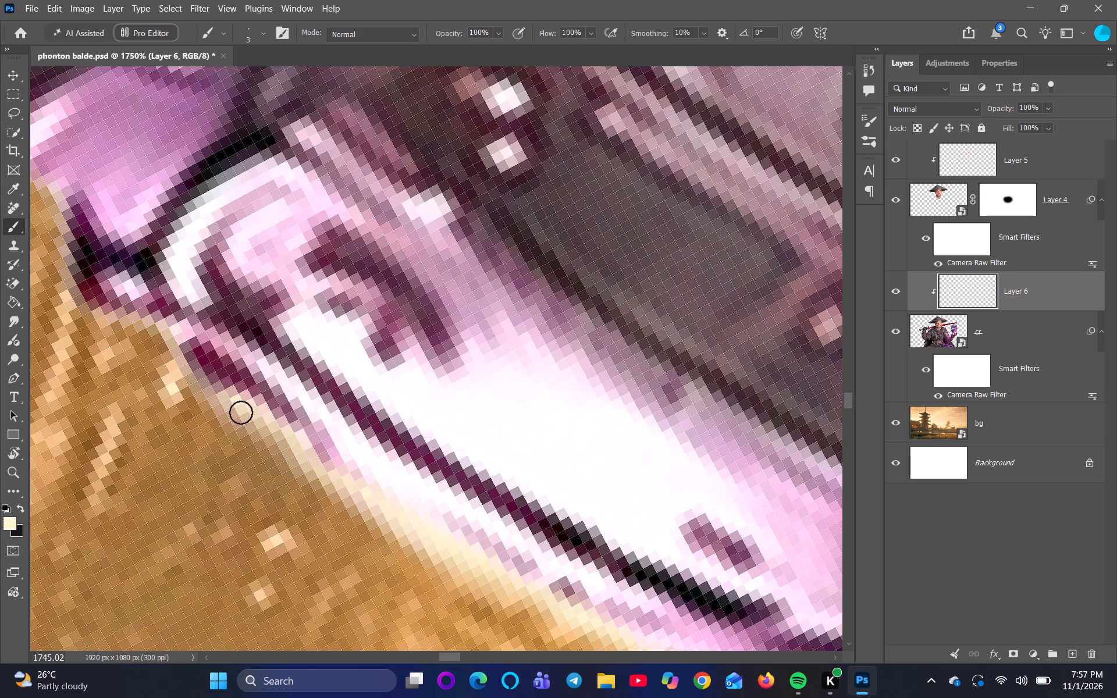
drag(256, 412, 86, 316)
drag(141, 326, 60, 281)
Paint the 3 px cream rim light along the dark-edged joint and onto the adjoining overlapping plate.
key(space)
key(space)
key(space)
key(space)
key(space)
key(space)
key(space)
key(space)
key(space)
drag(97, 258, 456, 499)
drag(414, 507, 418, 476)
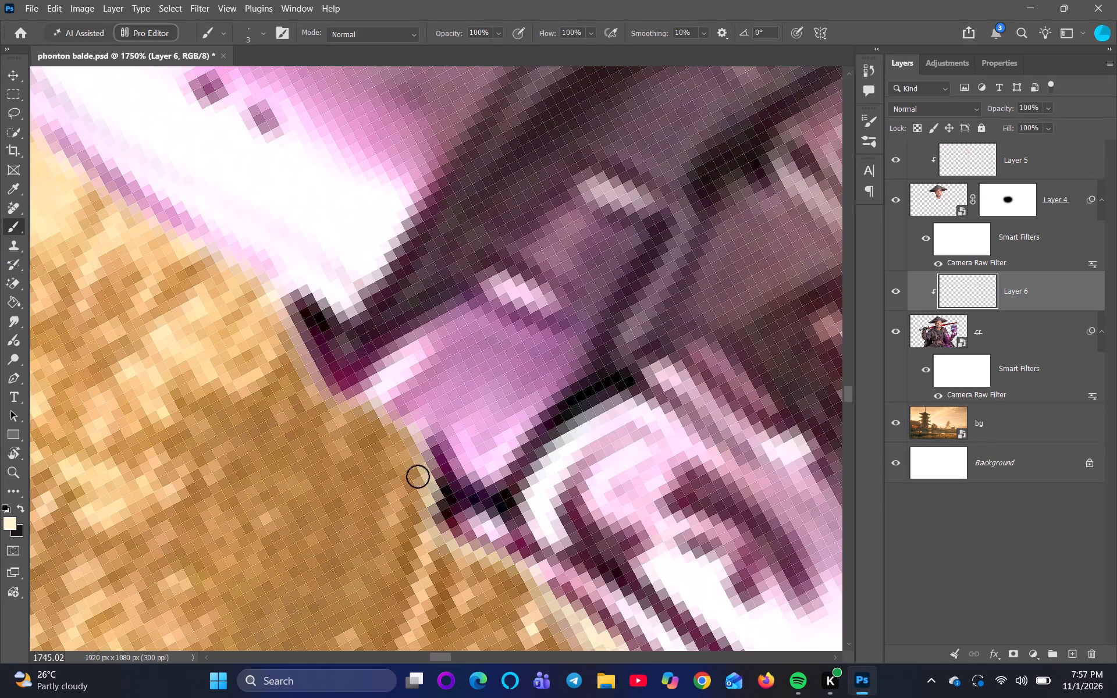
drag(418, 476, 251, 261)
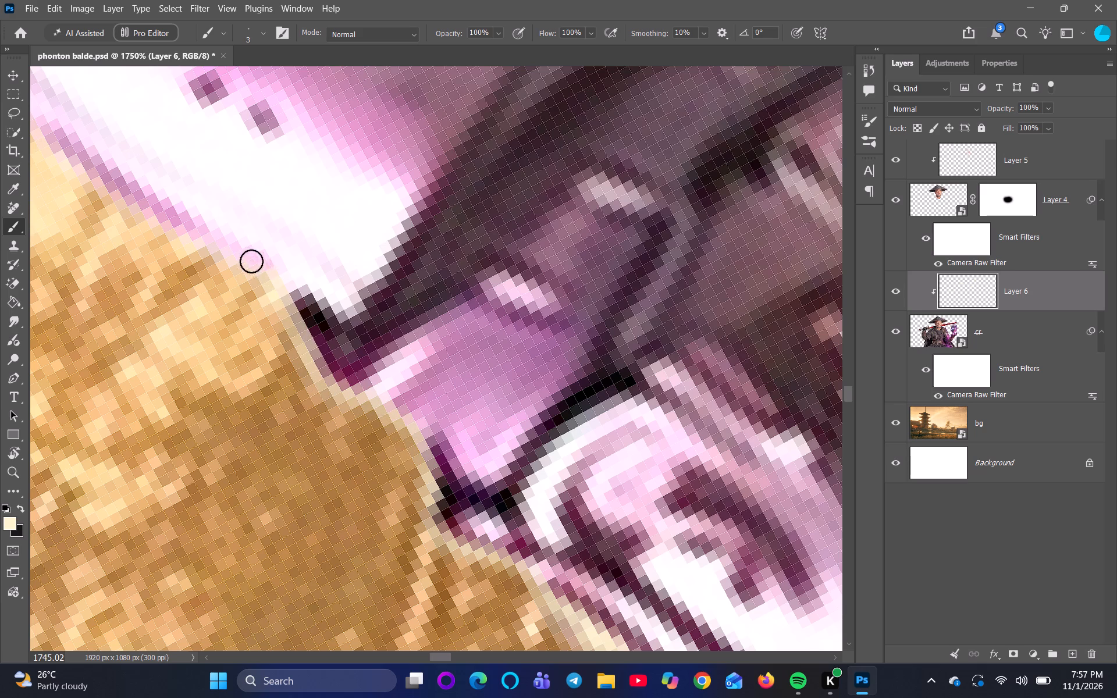
drag(251, 261, 122, 195)
Continue the 3 px cream rim light along the first overlapping plate's outer edge to the start of the next plate.
key(space)
key(space)
key(space)
key(space)
key(space)
key(space)
key(space)
key(space)
key(space)
key(space)
key(space)
key(space)
key(space)
drag(310, 218, 618, 537)
drag(437, 522, 435, 519)
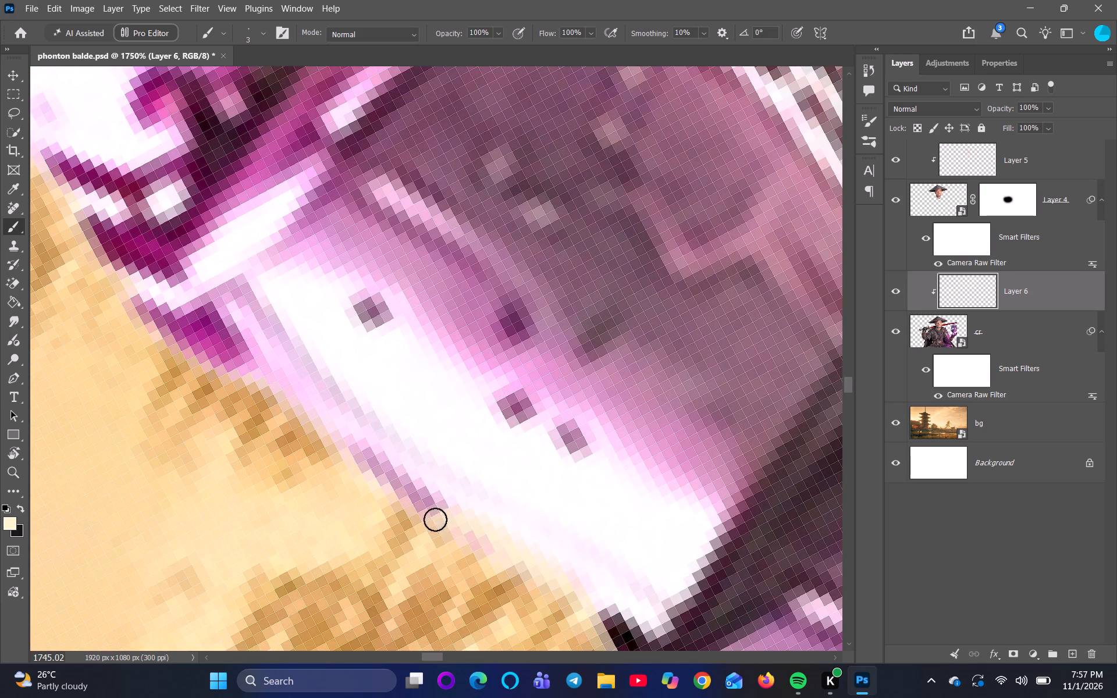
drag(435, 519, 149, 341)
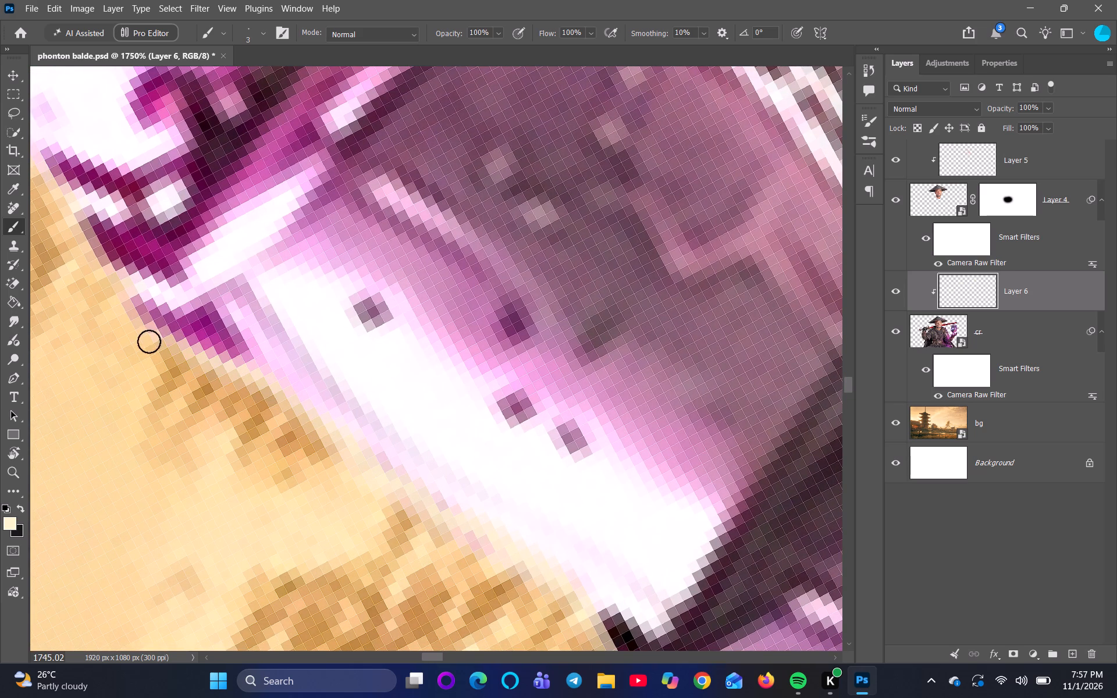
drag(149, 341, 97, 238)
Go over the first overlapping plate's outer edge with another 3 px cream rim light stroke.
key(space)
key(space)
key(space)
key(space)
key(space)
key(space)
key(space)
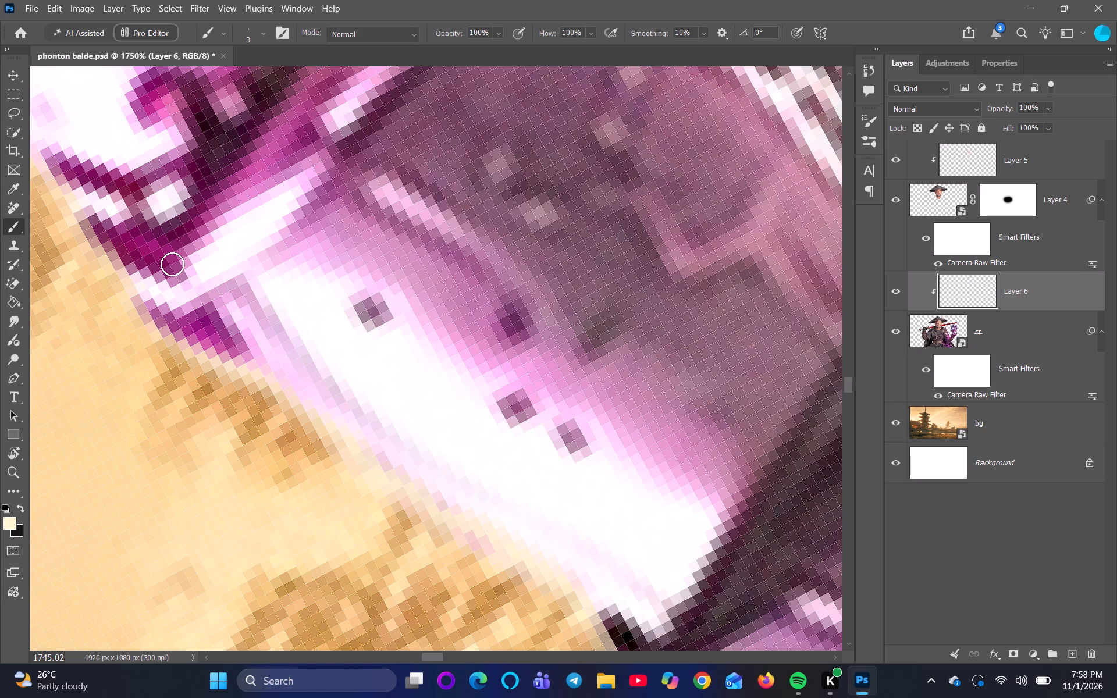
scroll(218, 314, down, 7)
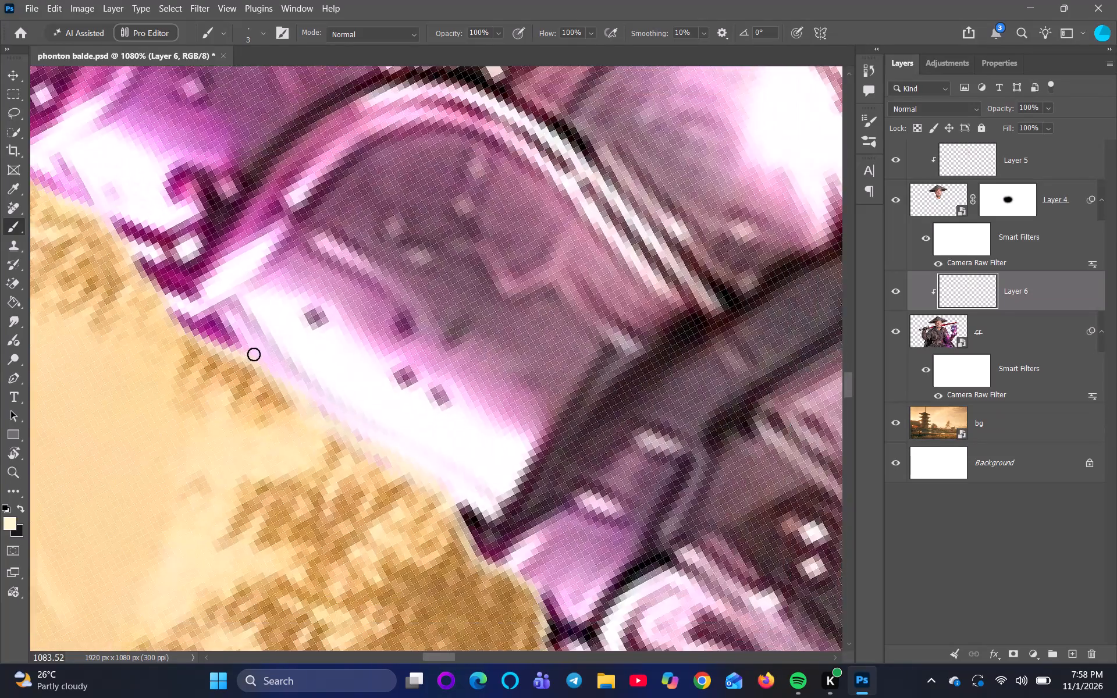
scroll(254, 354, down, 7)
key(space)
key(space)
key(space)
key(space)
key(space)
key(space)
drag(308, 353, 509, 435)
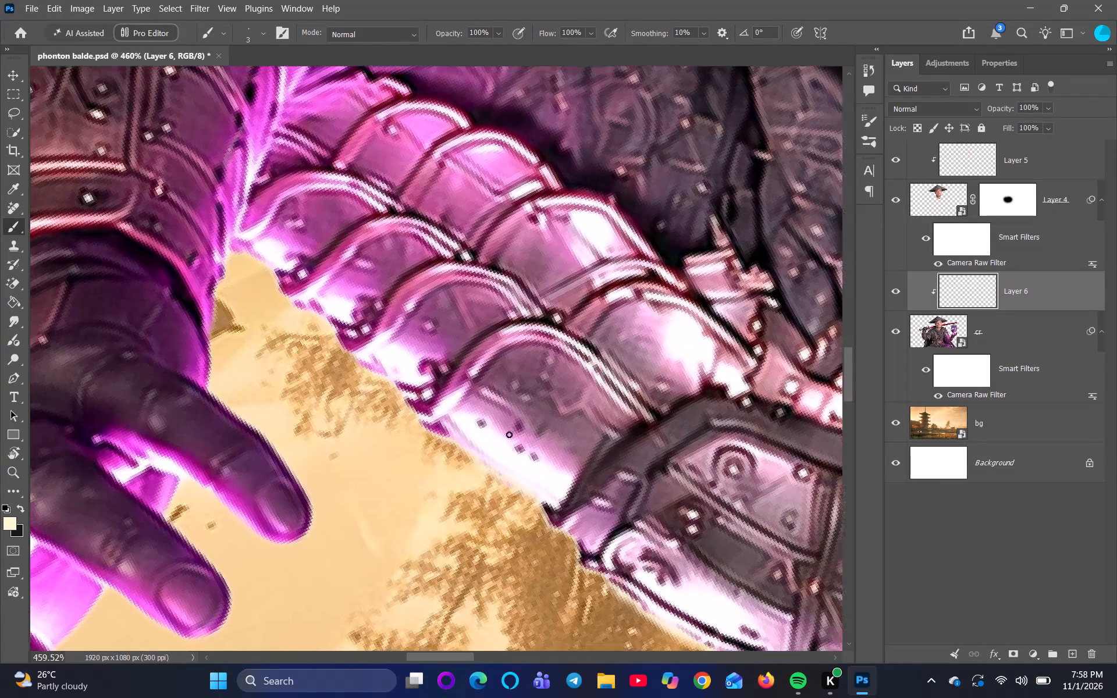
scroll(482, 460, down, 14)
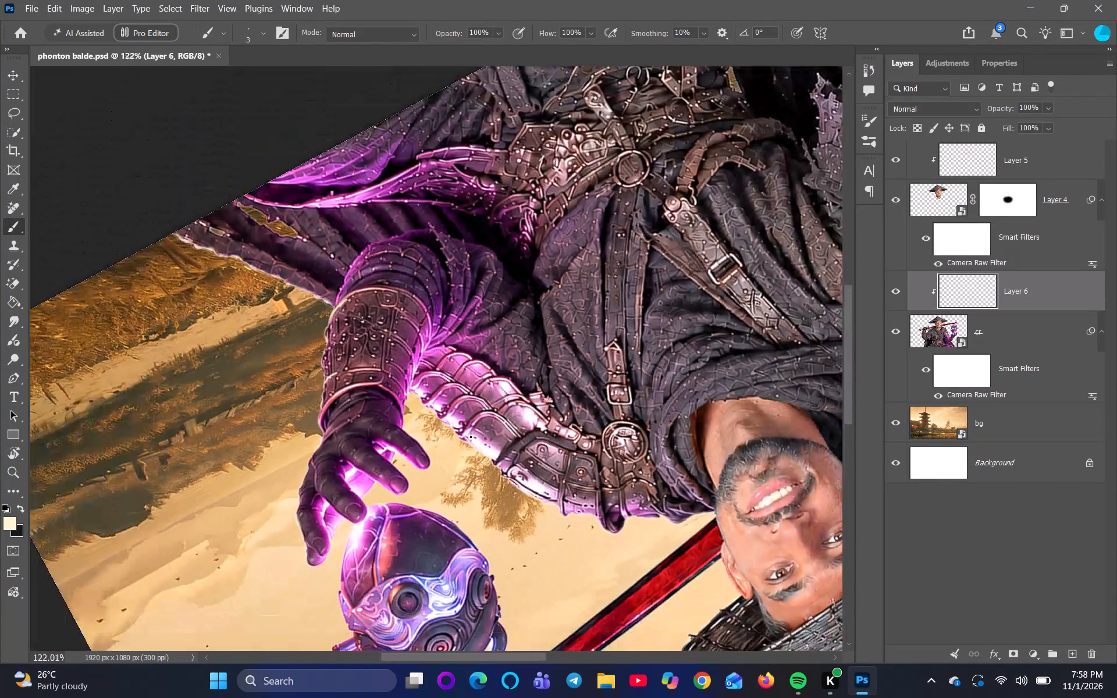
scroll(475, 439, up, 12)
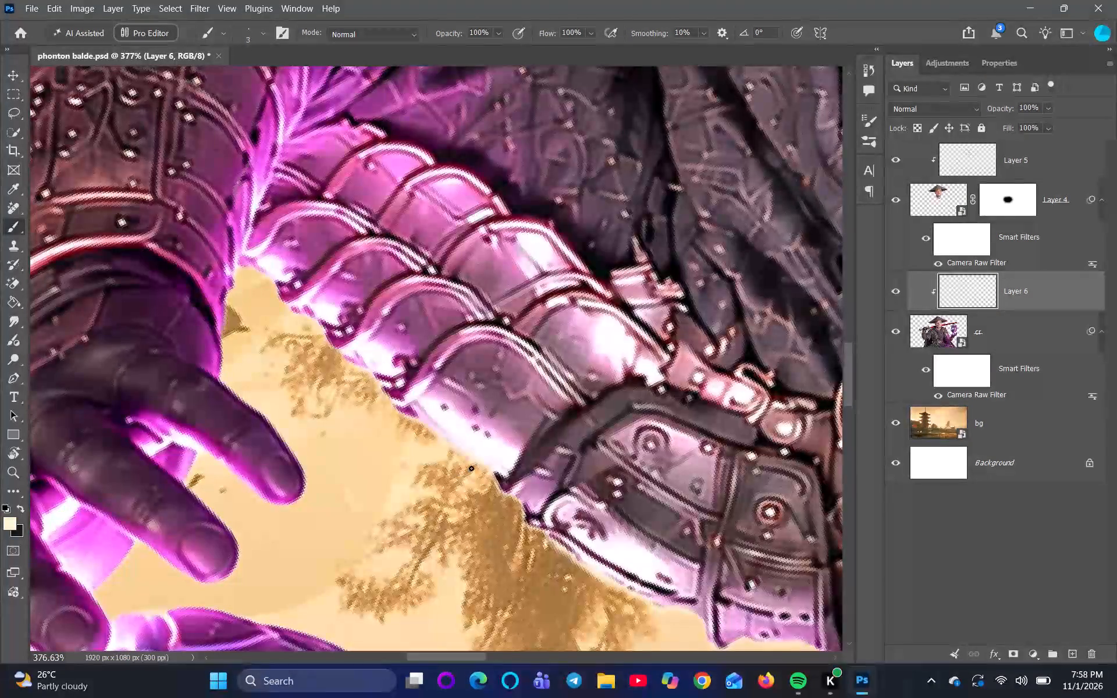
drag(471, 468, 428, 425)
Enlarge the brush to 7 px and paint the cream rim light along the remaining overlapping plates toward the wrist.
scroll(428, 425, up, 7)
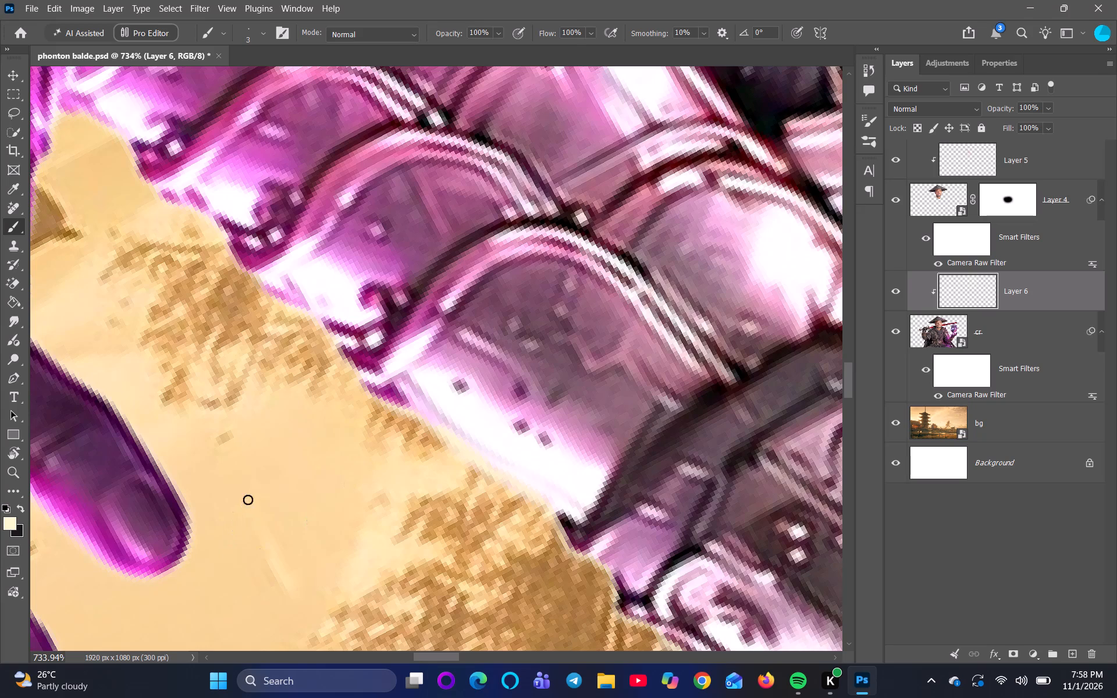
key(bracketright)
key(bracketright)
scroll(278, 478, down, 6)
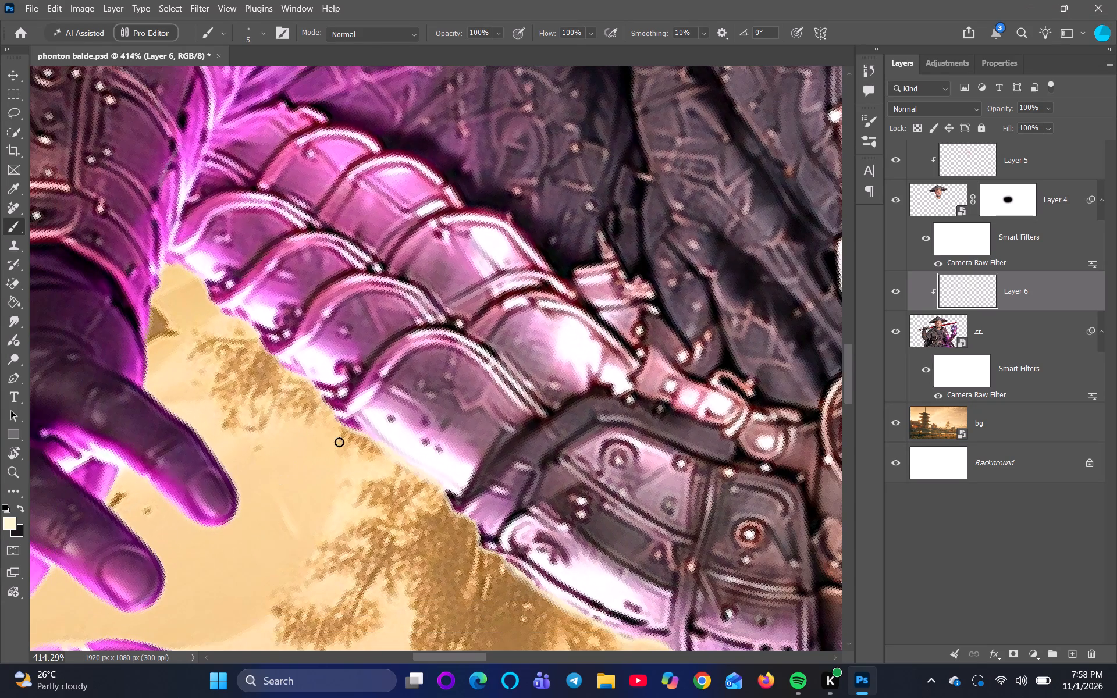
key(bracketright)
key(bracketright)
drag(346, 433, 311, 398)
drag(311, 398, 308, 396)
drag(321, 408, 300, 373)
drag(317, 413, 309, 389)
drag(326, 409, 305, 373)
drag(300, 372, 282, 369)
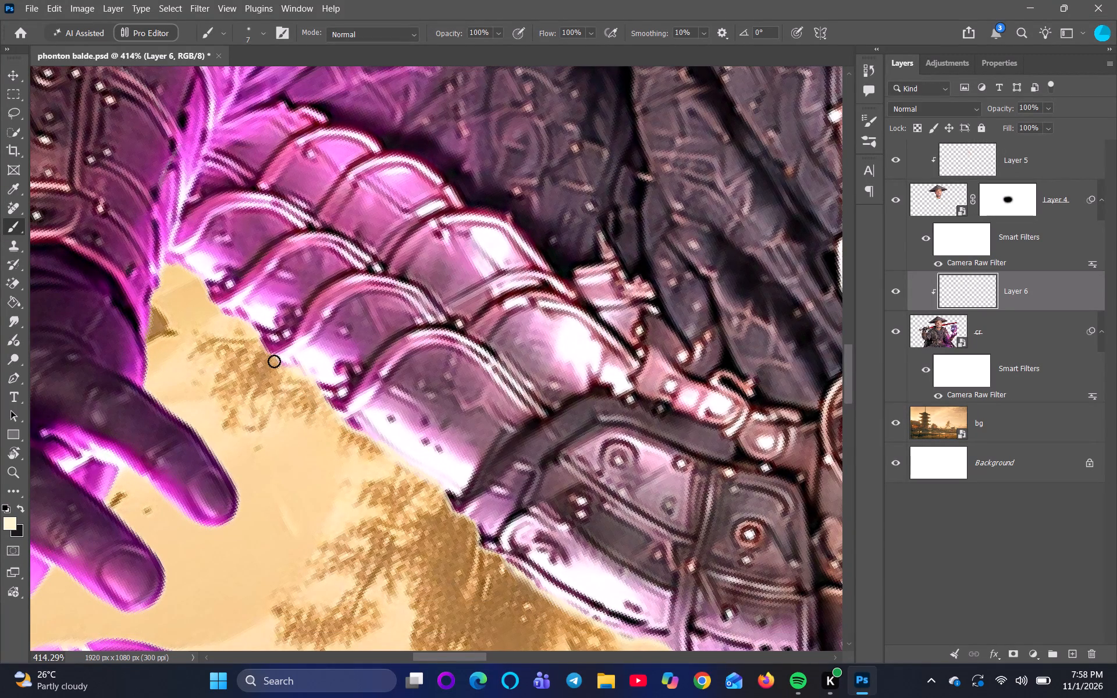
drag(274, 361, 247, 329)
drag(256, 336, 216, 302)
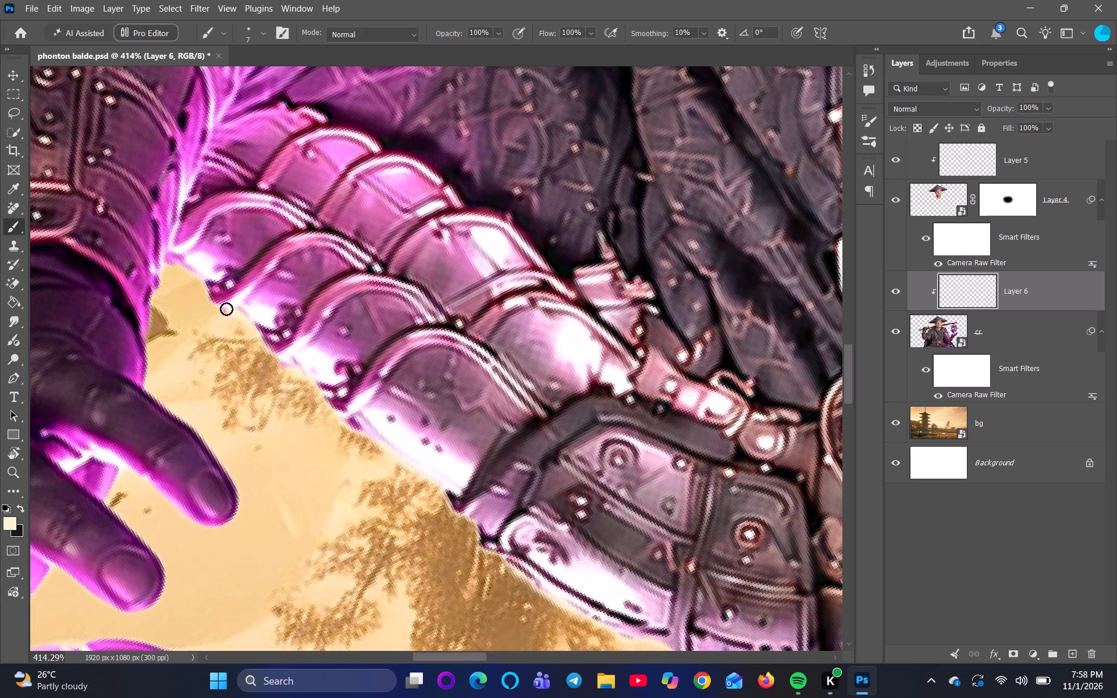
drag(226, 309, 188, 273)
Undo the overshooting stroke and repaint the 7 px cream rim light where the last overlapping plate meets the wrist.
drag(202, 285, 136, 248)
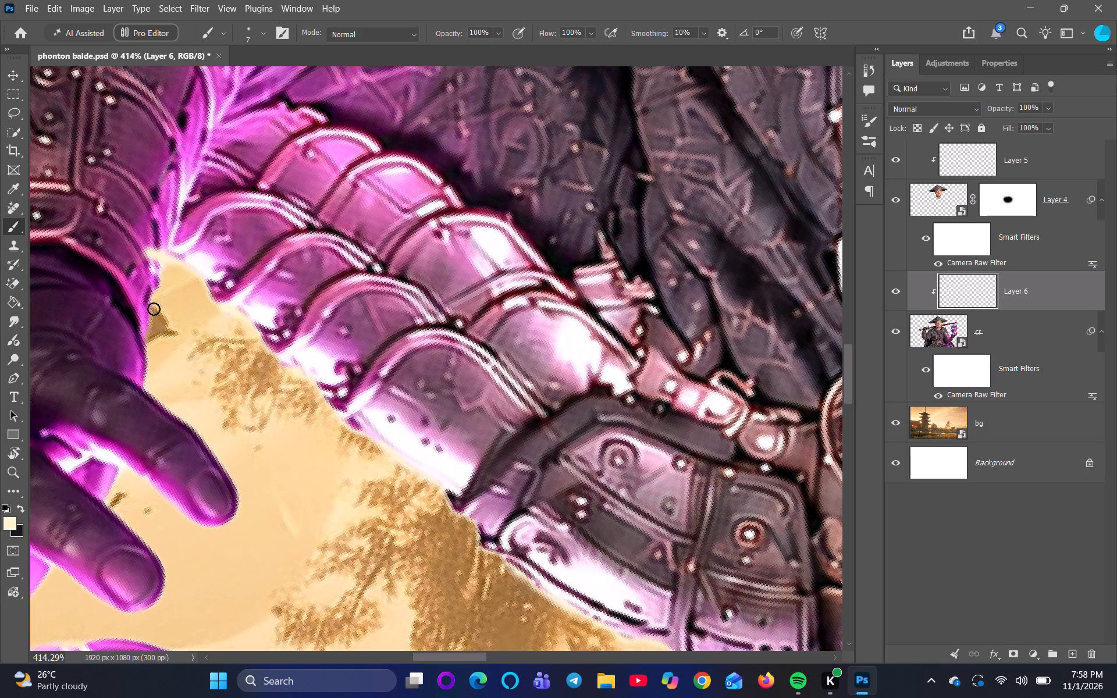
key(ctrl+z)
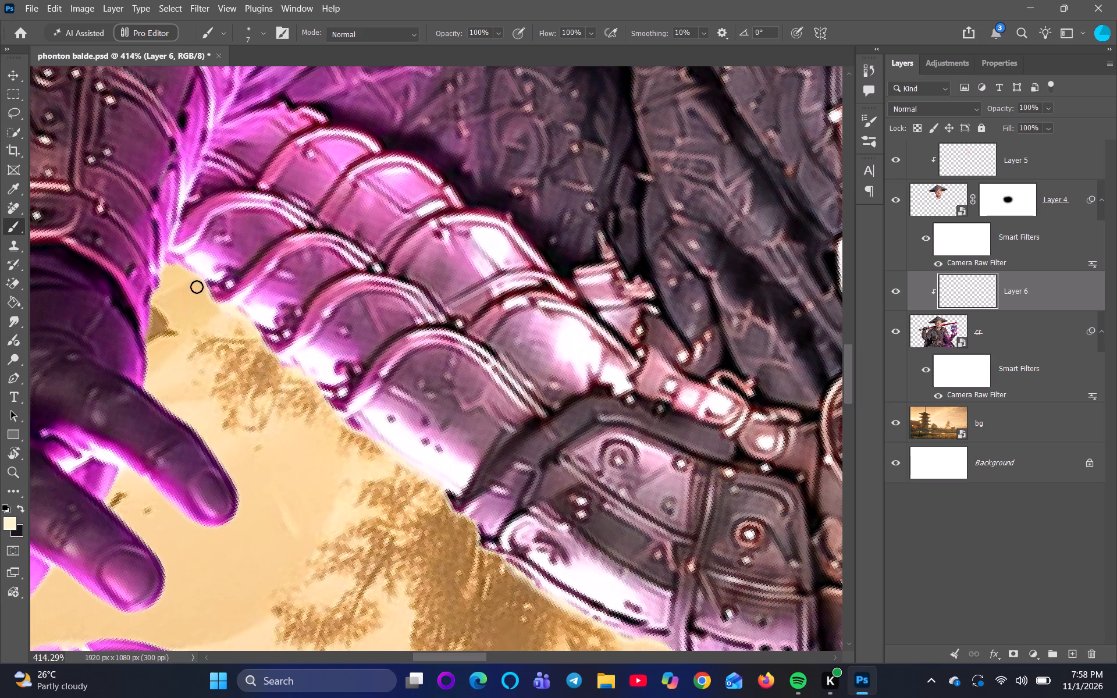
click(197, 287)
drag(209, 294, 182, 270)
click(176, 266)
click(179, 275)
drag(165, 265, 163, 333)
Paint the 7 px cream rim light down the glove's wrist edge to the nearest finger's base, redoing the first stroke.
scroll(139, 398, down, 6)
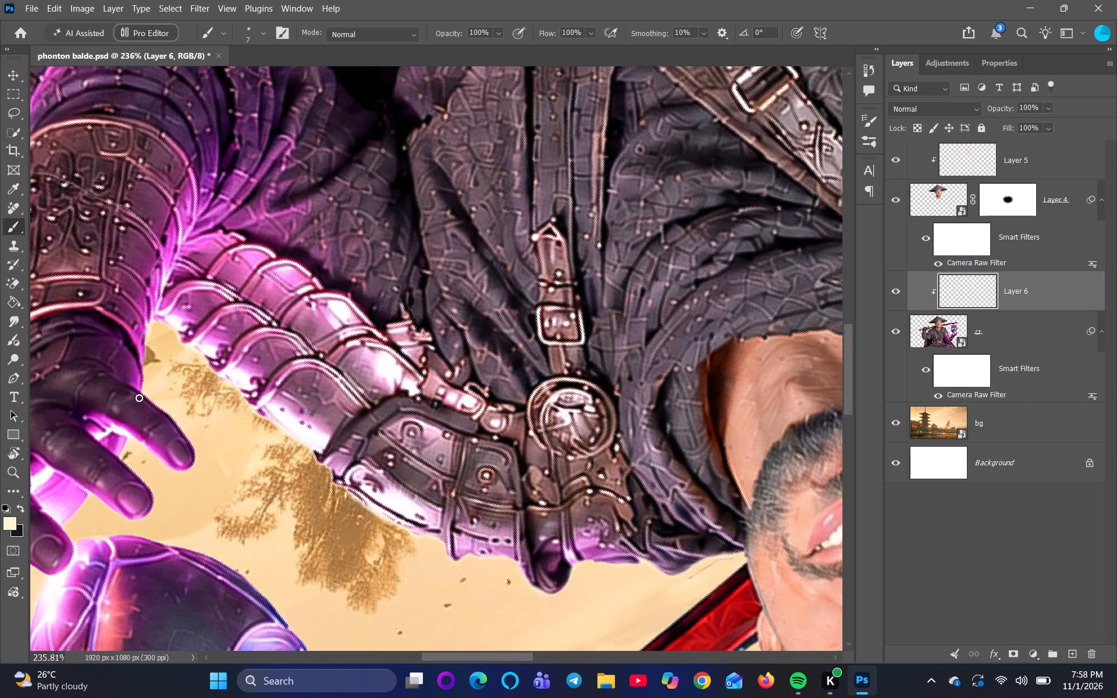
scroll(139, 398, down, 5)
key(space)
key(space)
key(space)
key(space)
key(space)
key(space)
key(space)
key(space)
key(space)
key(space)
key(space)
key(space)
key(space)
key(space)
key(space)
key(space)
key(space)
key(space)
key(space)
key(space)
drag(224, 500, 337, 433)
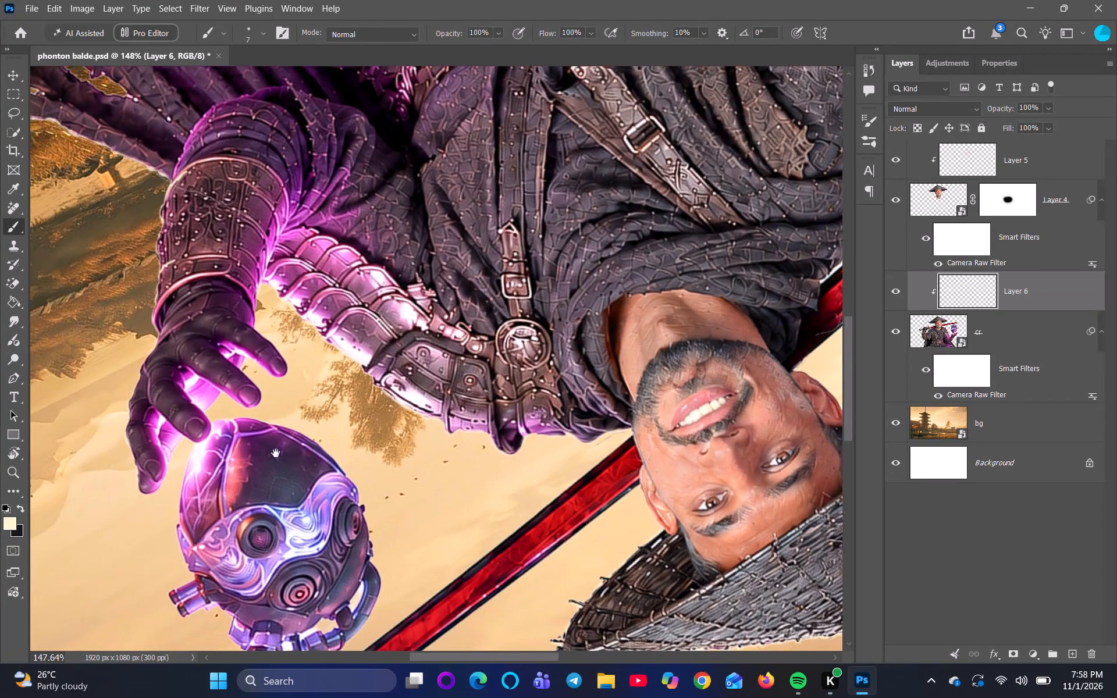
scroll(270, 449, up, 8)
drag(258, 171, 237, 231)
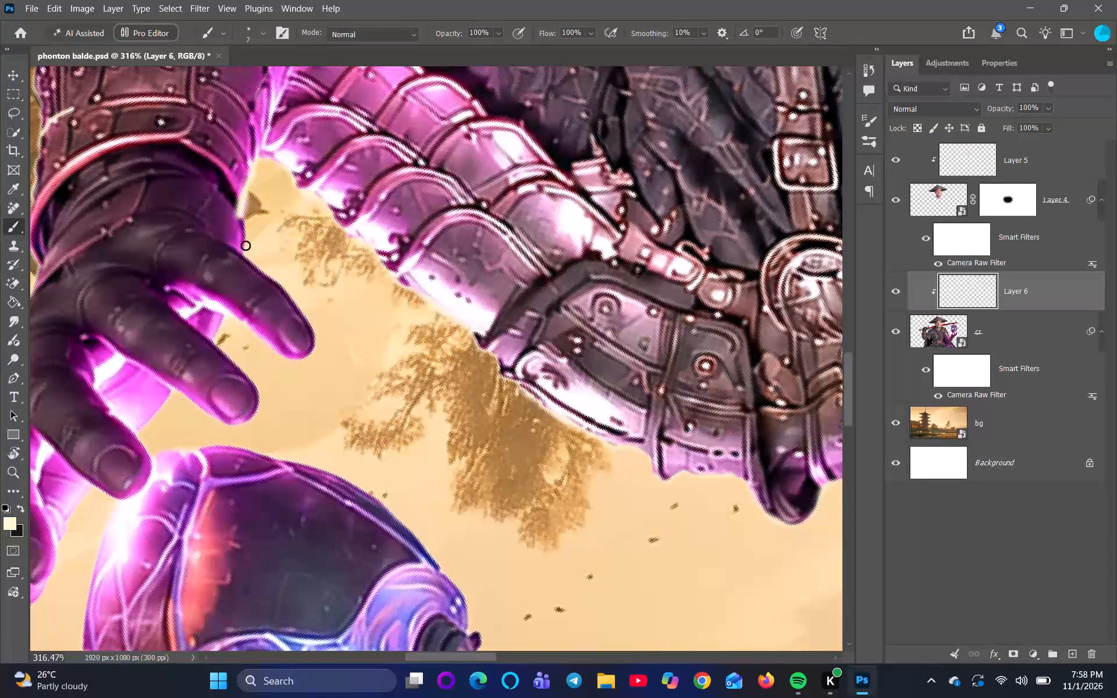
key(ctrl+z)
drag(254, 165, 254, 206)
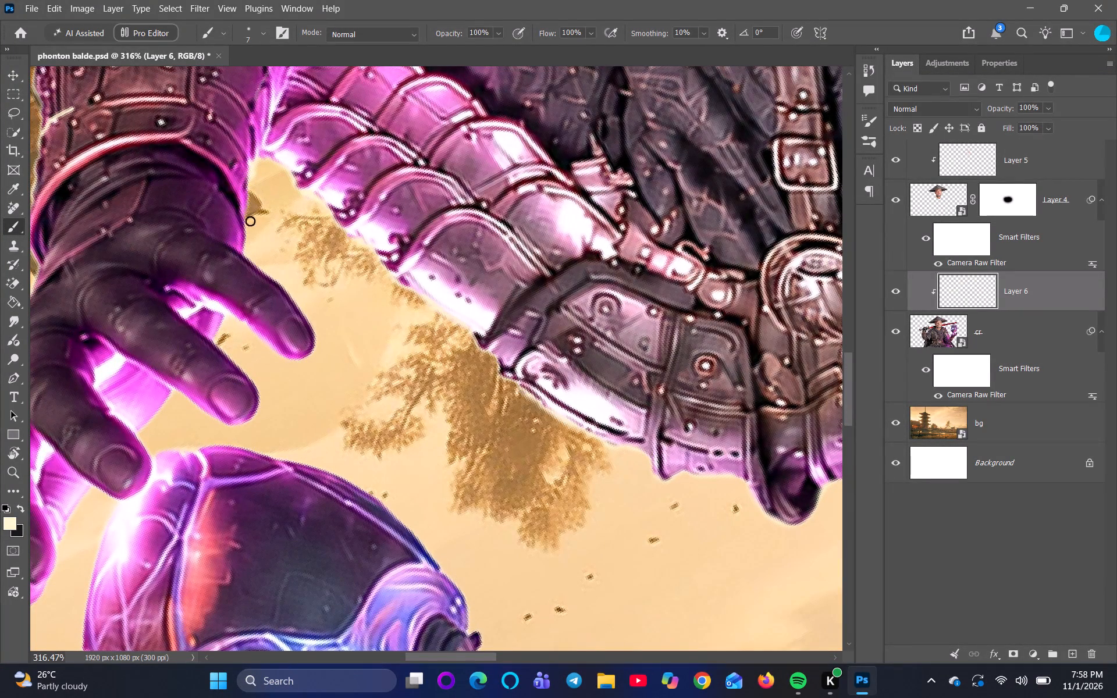
drag(248, 193, 250, 232)
drag(246, 218, 258, 259)
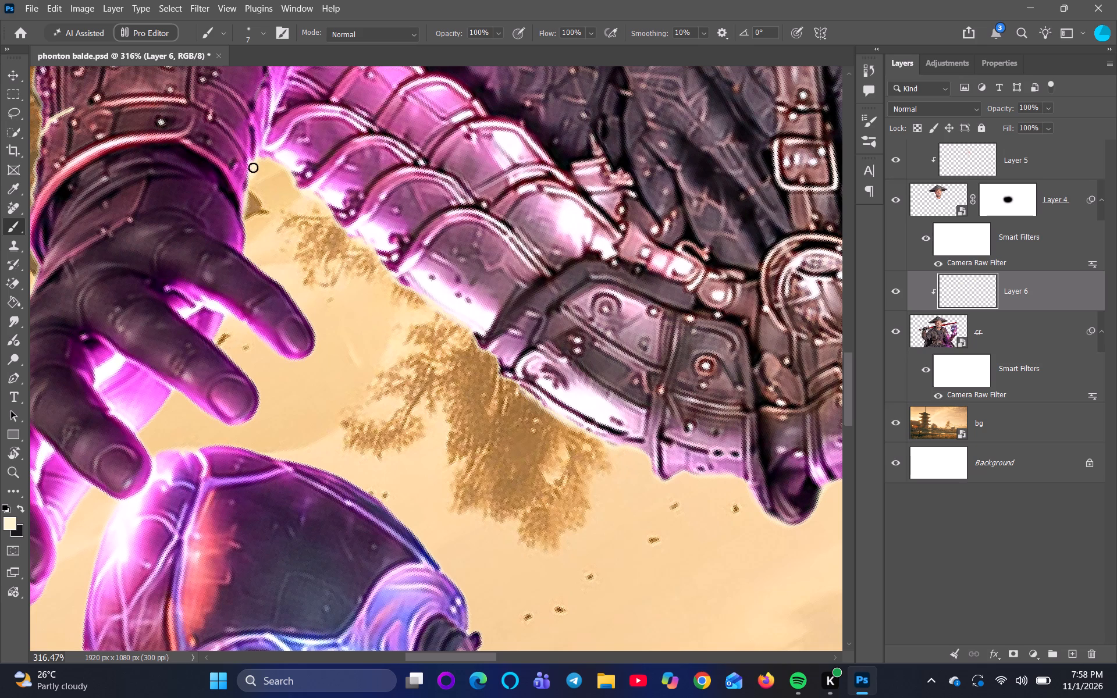
drag(252, 195, 256, 267)
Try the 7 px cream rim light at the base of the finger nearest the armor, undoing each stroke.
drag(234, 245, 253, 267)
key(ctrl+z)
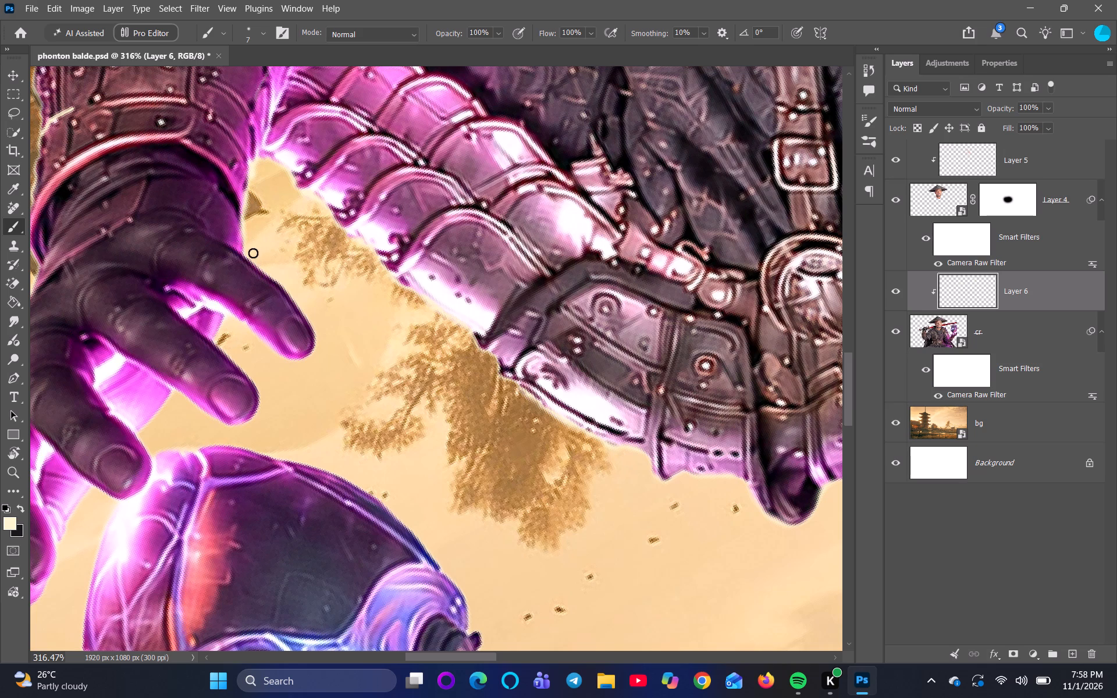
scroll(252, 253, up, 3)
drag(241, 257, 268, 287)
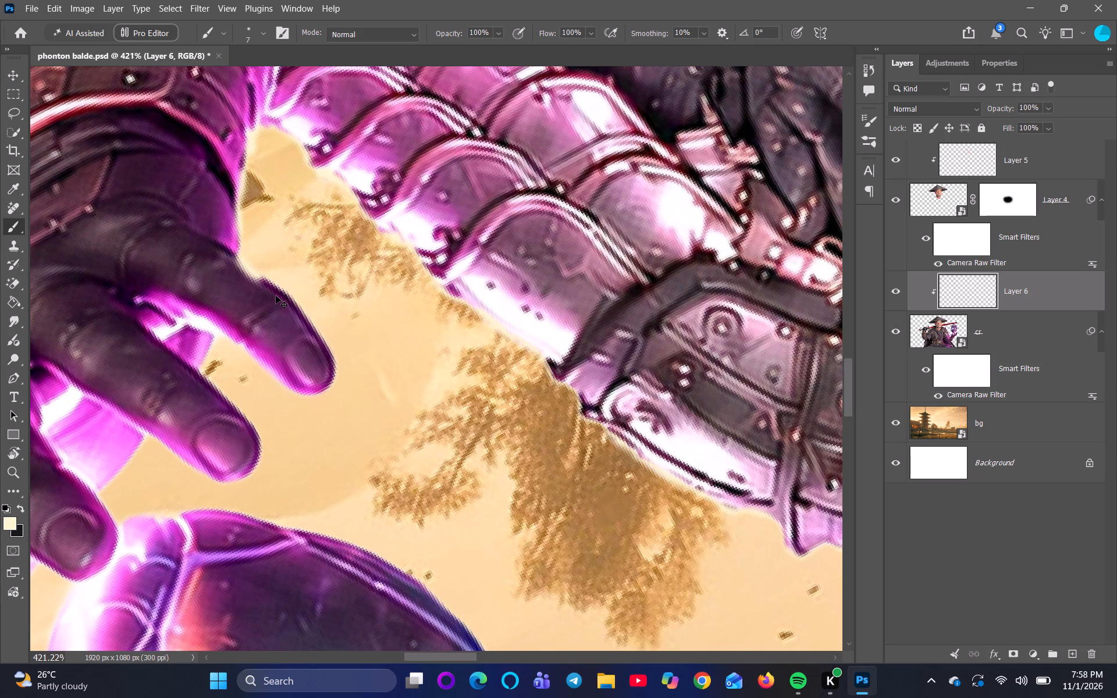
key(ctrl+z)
Paint the 7 px cream rim light in short strokes along that finger's outer edge and around its tip.
scroll(269, 272, up, 2)
drag(251, 260, 257, 267)
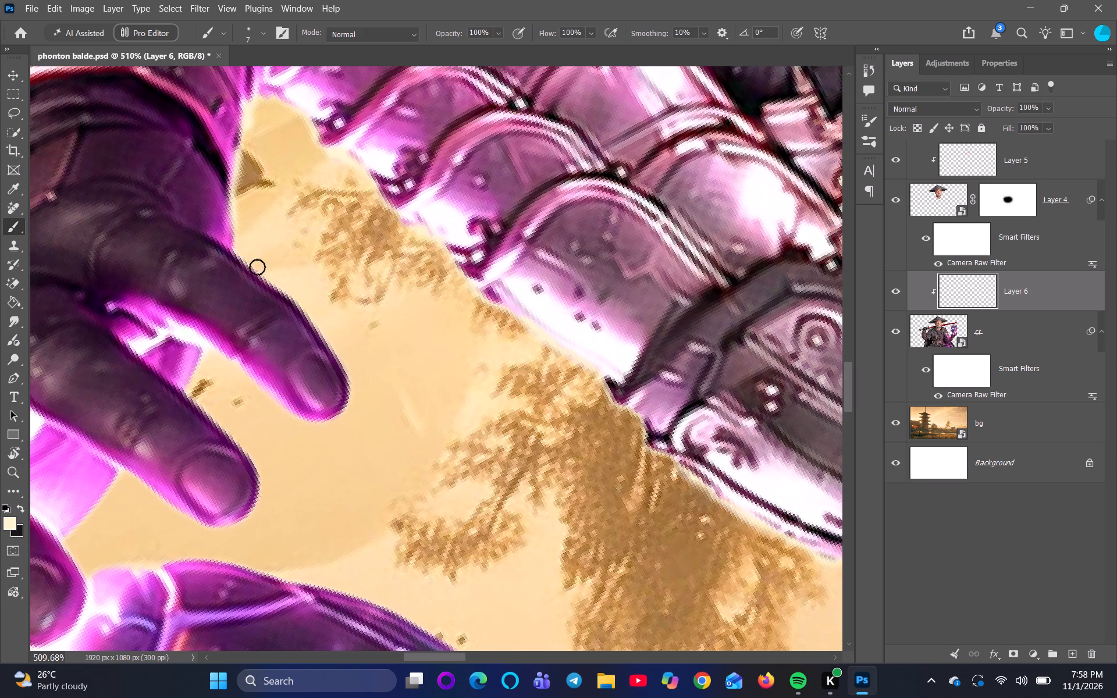
drag(257, 267, 271, 280)
drag(258, 267, 290, 300)
drag(293, 283, 306, 299)
drag(296, 293, 303, 302)
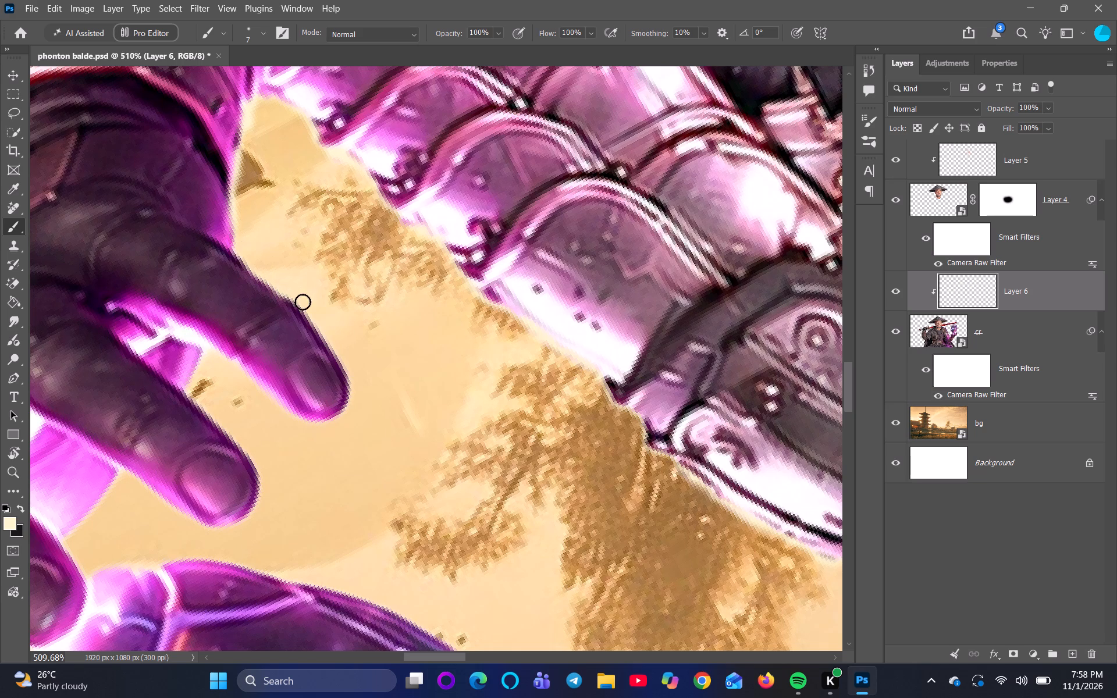
drag(303, 302, 337, 346)
drag(327, 327, 359, 403)
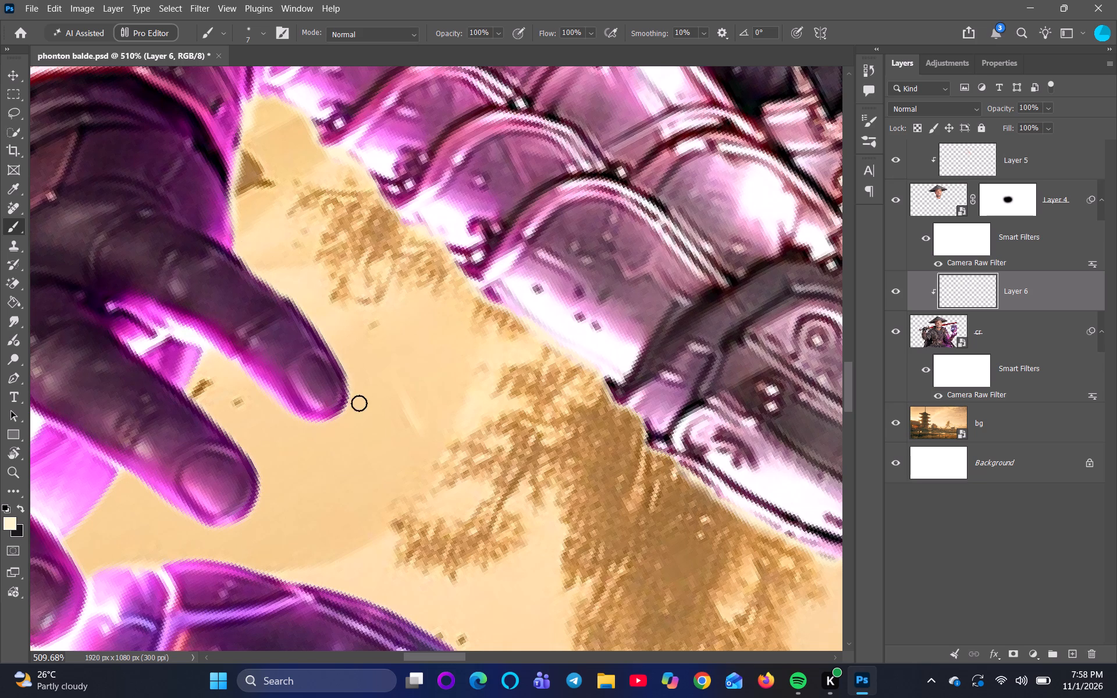
drag(359, 403, 341, 415)
scroll(248, 421, down, 11)
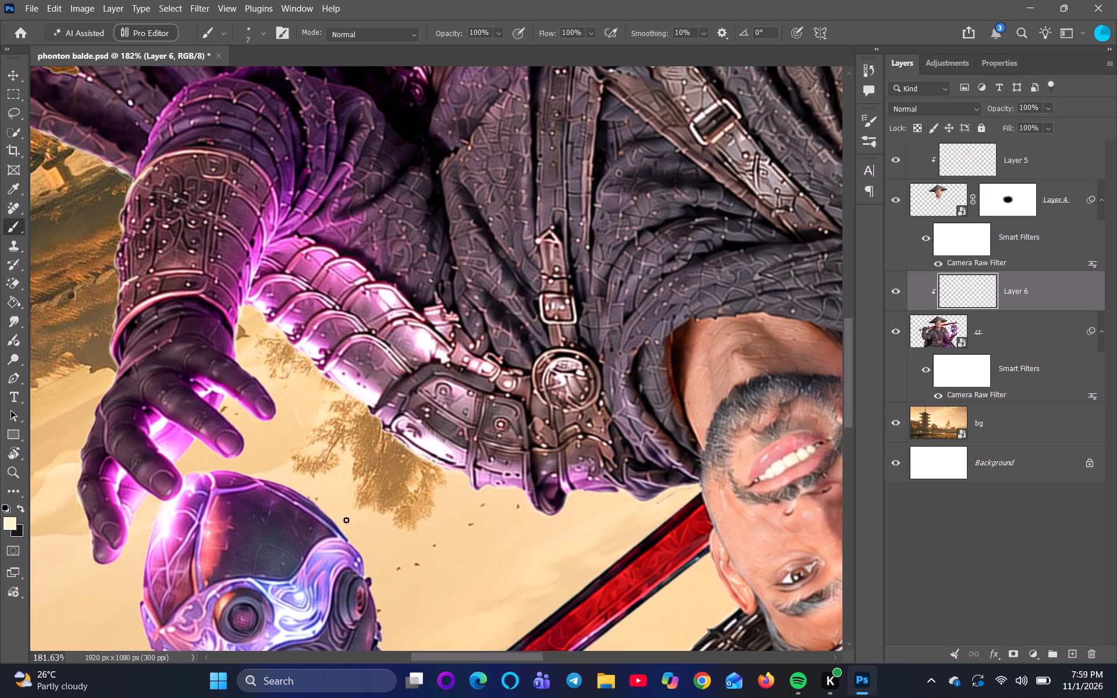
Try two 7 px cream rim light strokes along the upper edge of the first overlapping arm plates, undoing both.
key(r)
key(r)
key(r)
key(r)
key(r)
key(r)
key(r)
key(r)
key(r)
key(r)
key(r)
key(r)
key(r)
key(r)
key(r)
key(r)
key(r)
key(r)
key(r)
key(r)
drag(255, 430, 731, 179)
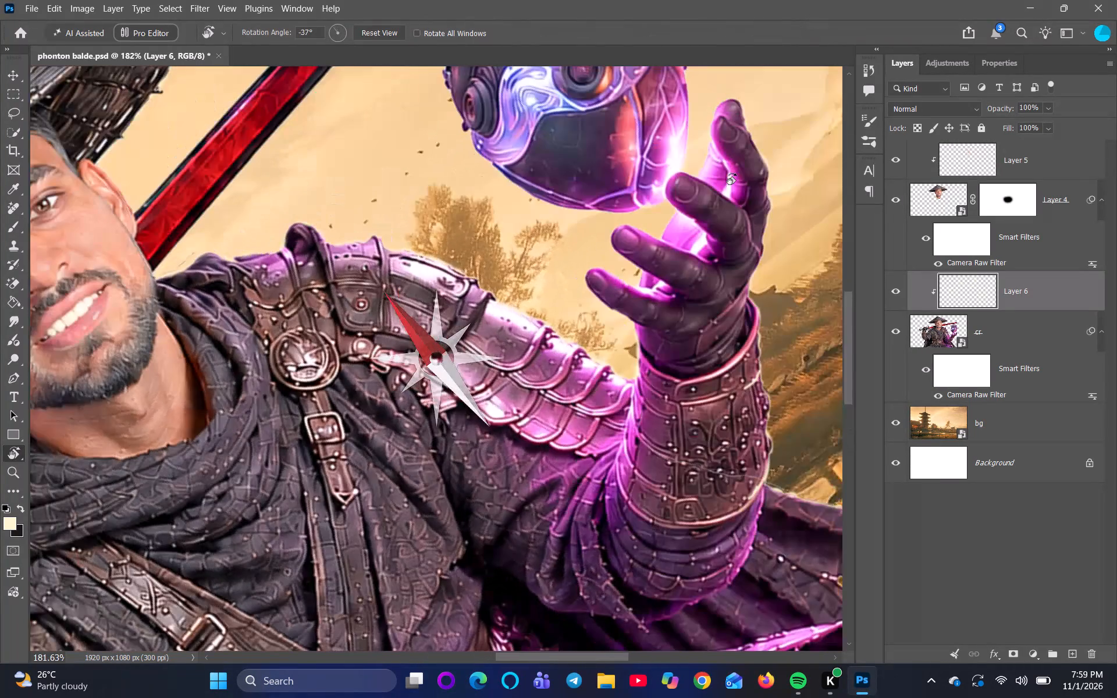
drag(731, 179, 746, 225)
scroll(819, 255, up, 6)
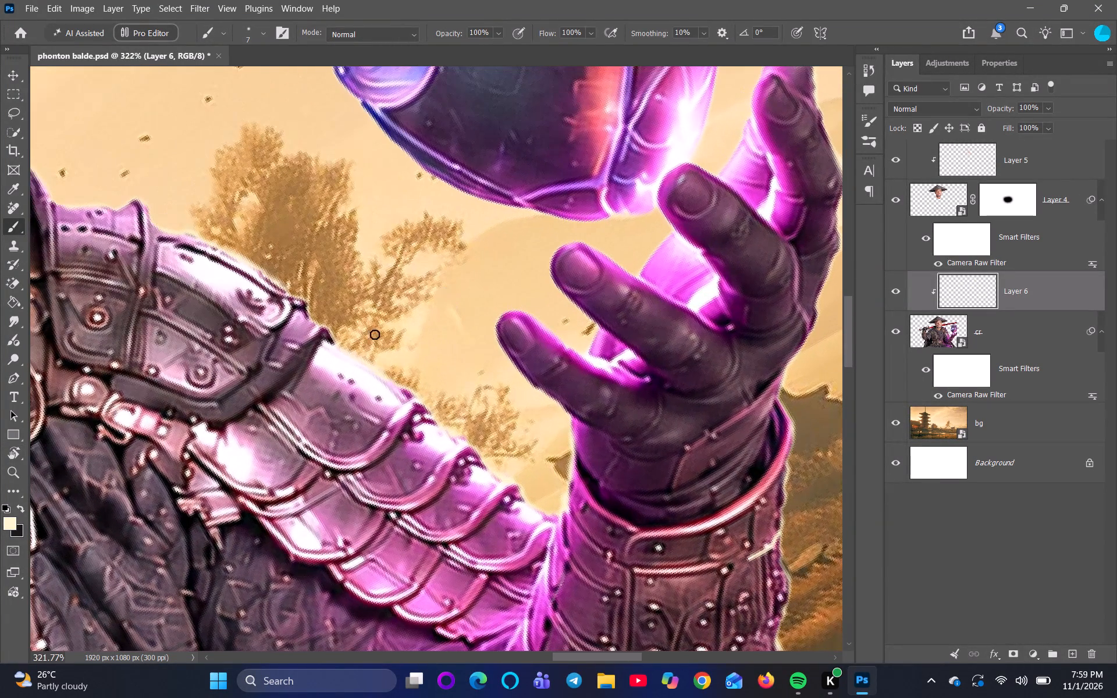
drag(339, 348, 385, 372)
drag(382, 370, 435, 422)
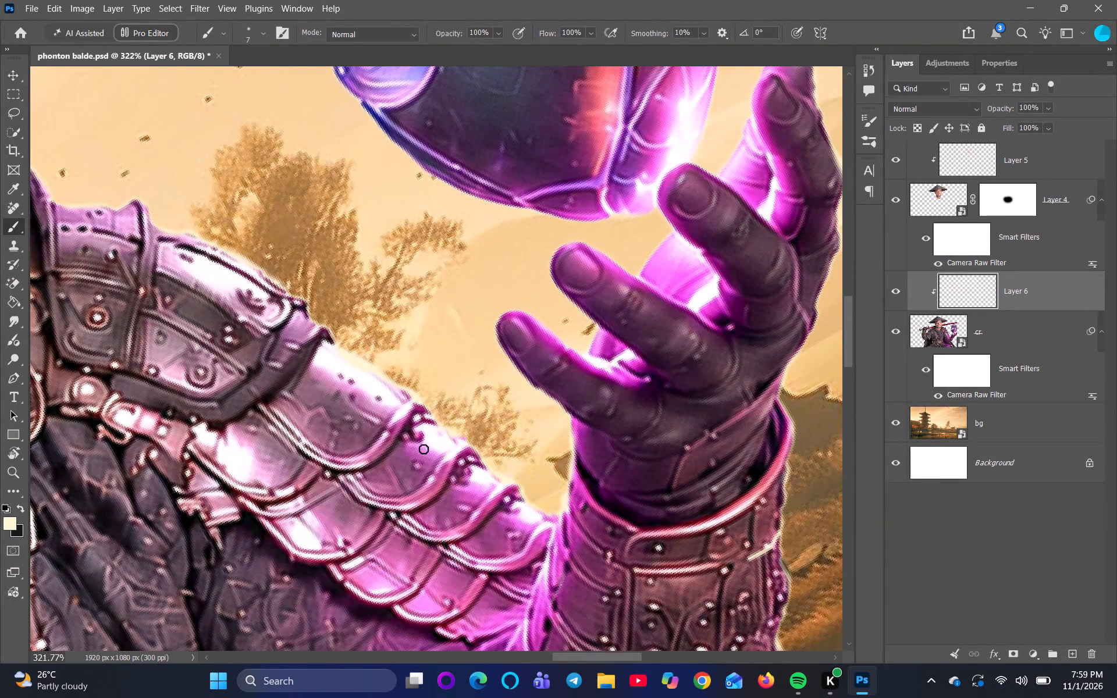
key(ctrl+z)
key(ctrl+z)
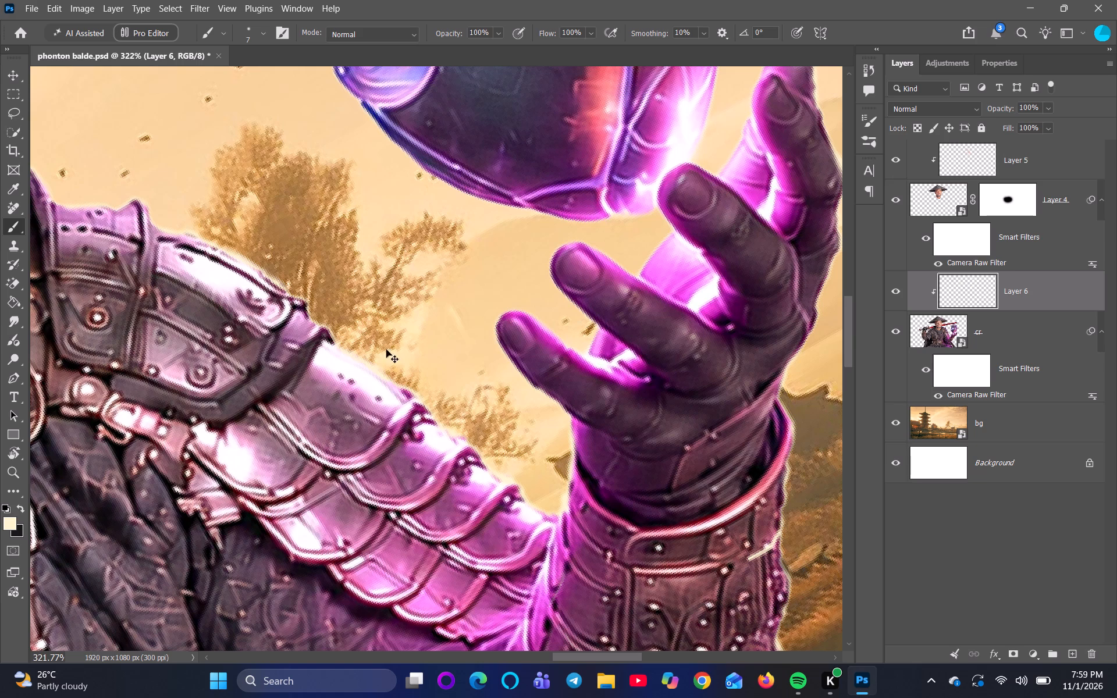
Paint a short 7 px cream rim light stroke on the outer end of the riveted shoulder plate's upper edge.
drag(288, 283, 304, 294)
Straighten the canvas view to 0° and fit the whole composite in view to examine the rim light overall.
scroll(379, 365, down, 7)
scroll(484, 396, down, 4)
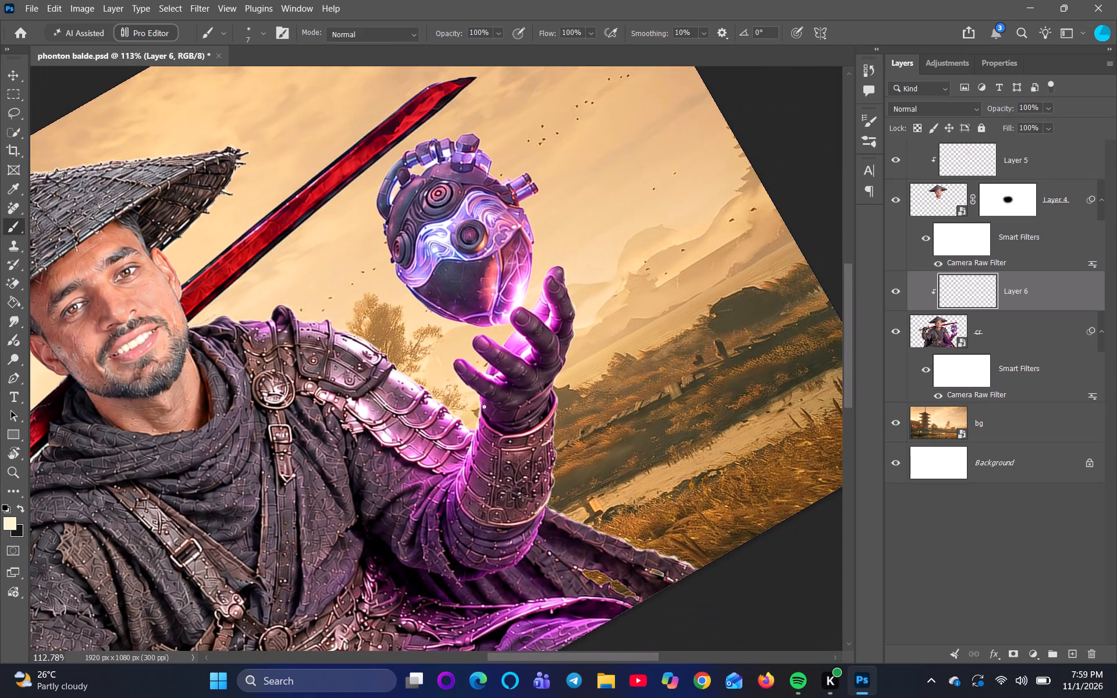
scroll(484, 408, down, 6)
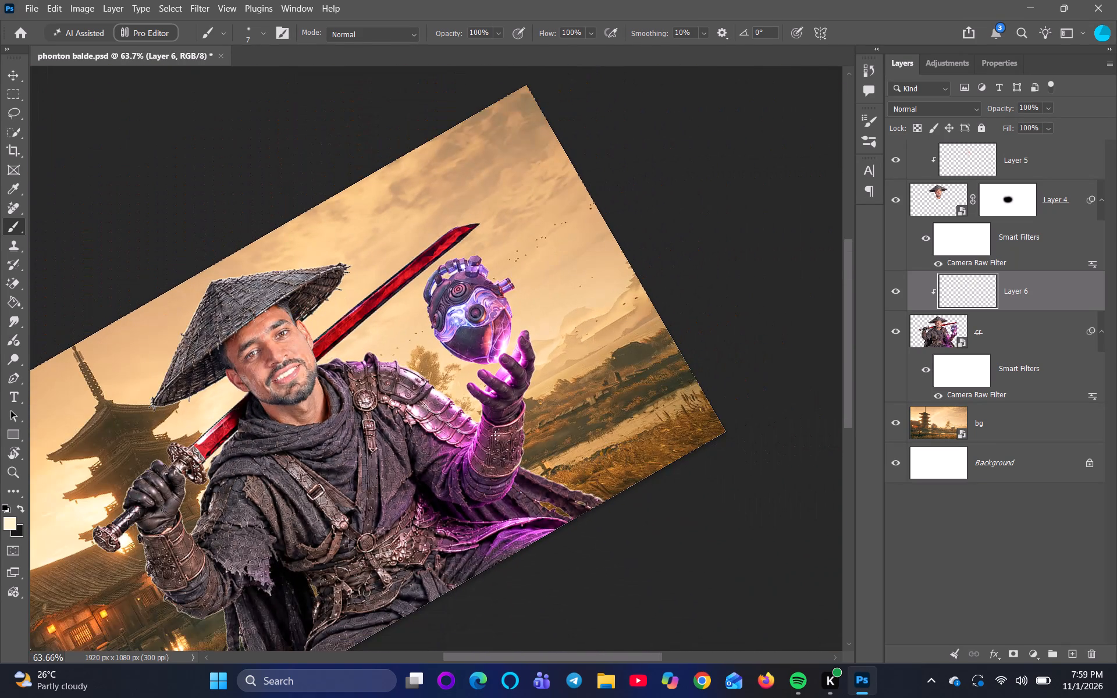
key(ctrl+0)
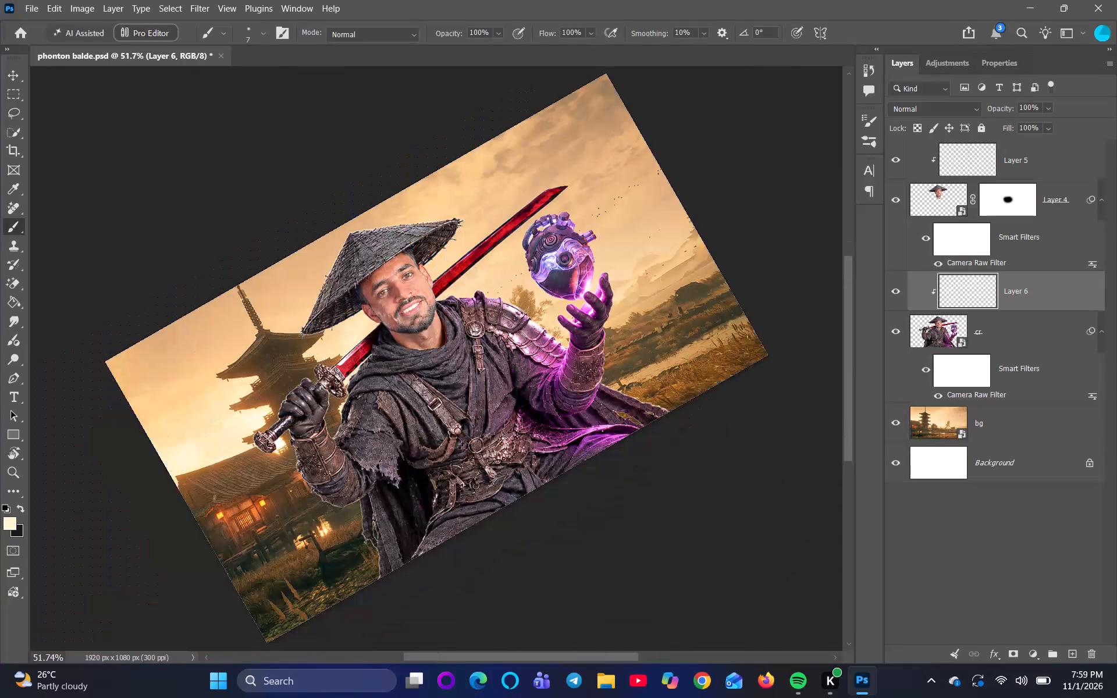
key(r)
key(r)
key(r)
key(r)
key(r)
key(r)
key(r)
key(r)
key(r)
key(r)
key(r)
key(r)
key(r)
key(r)
key(r)
key(r)
key(r)
key(r)
key(r)
key(r)
drag(632, 263, 706, 367)
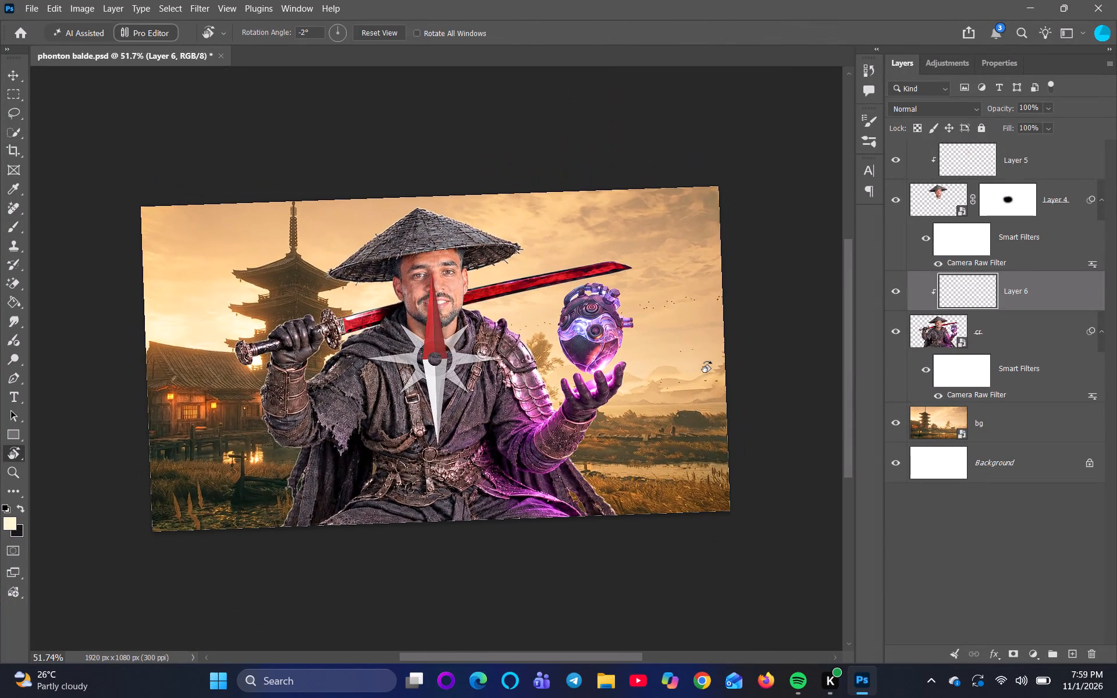
drag(706, 367, 710, 377)
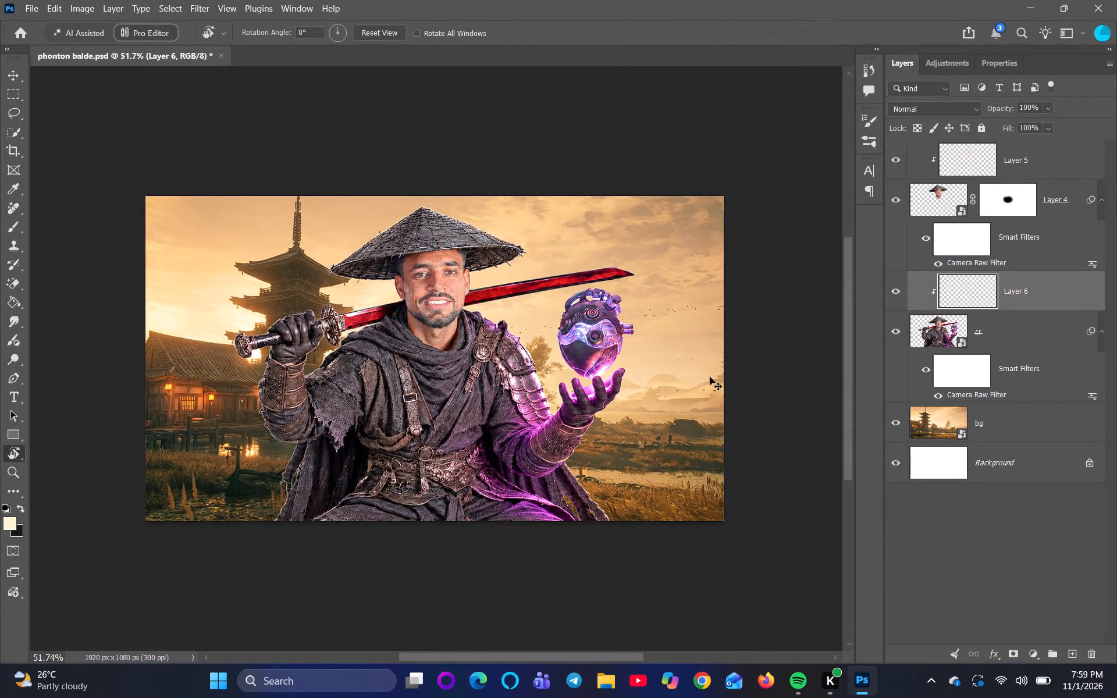
key(ctrl+0)
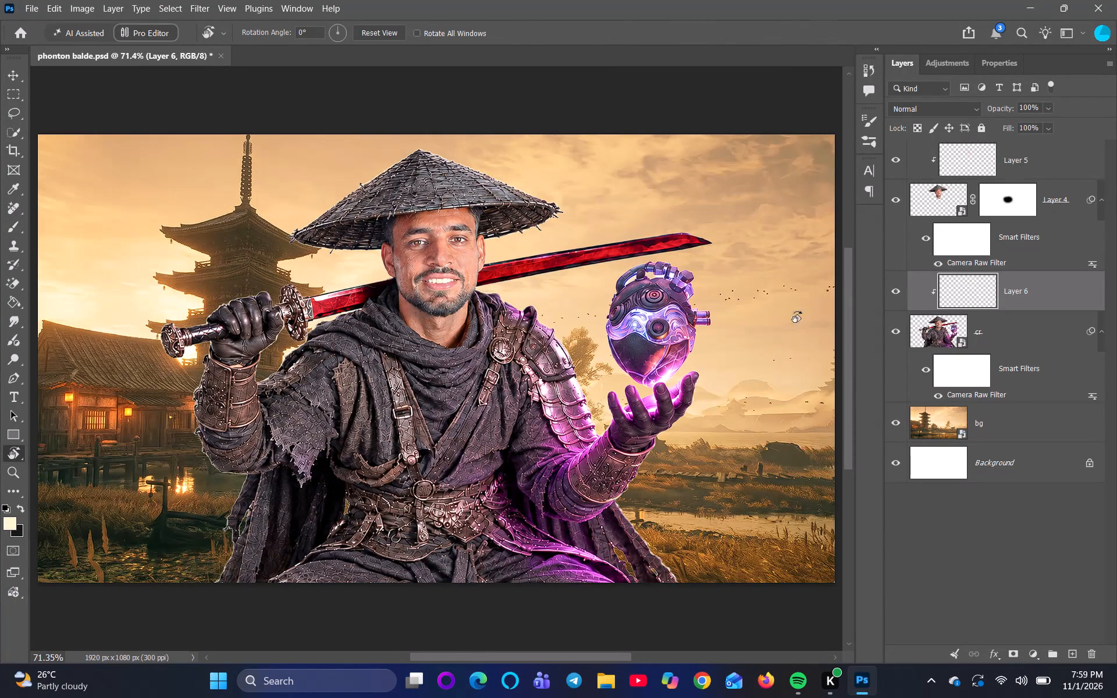